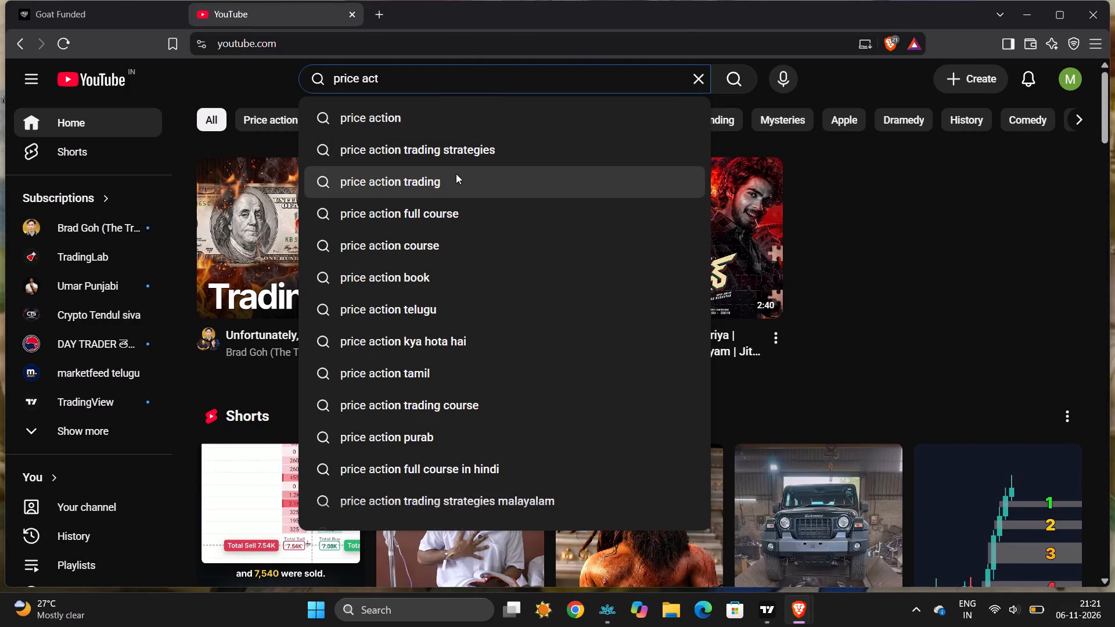
Search YouTube for "price action trading deep knowledge".
{"action": "type", "text": "ion trading deep"}
{"action": "key", "text": "space"}
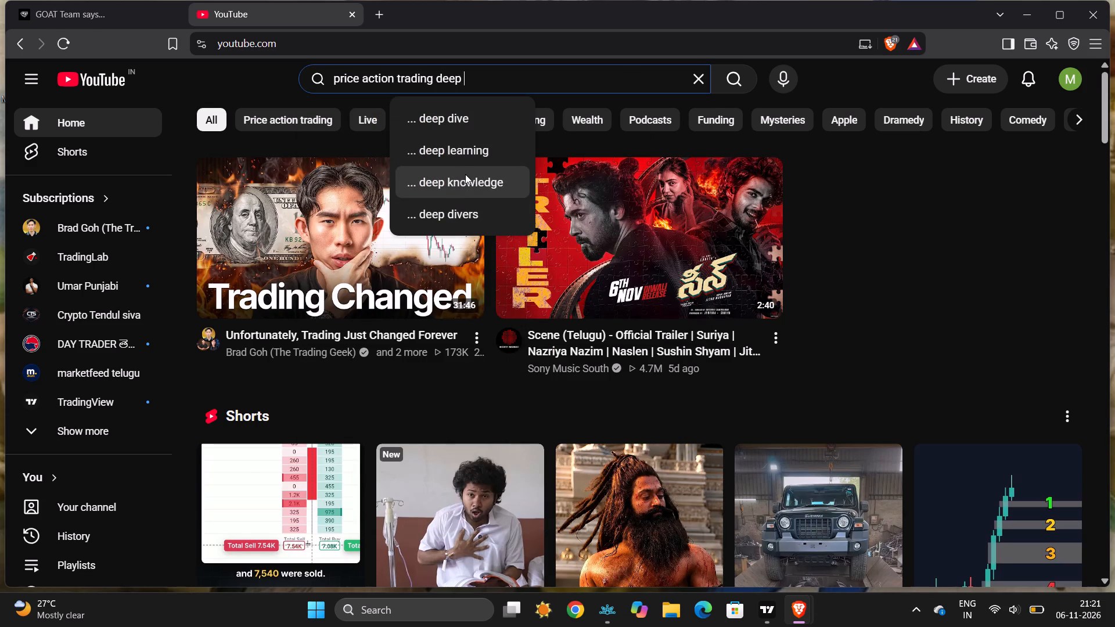
{"action": "left_click", "coordinate": [465, 174]}
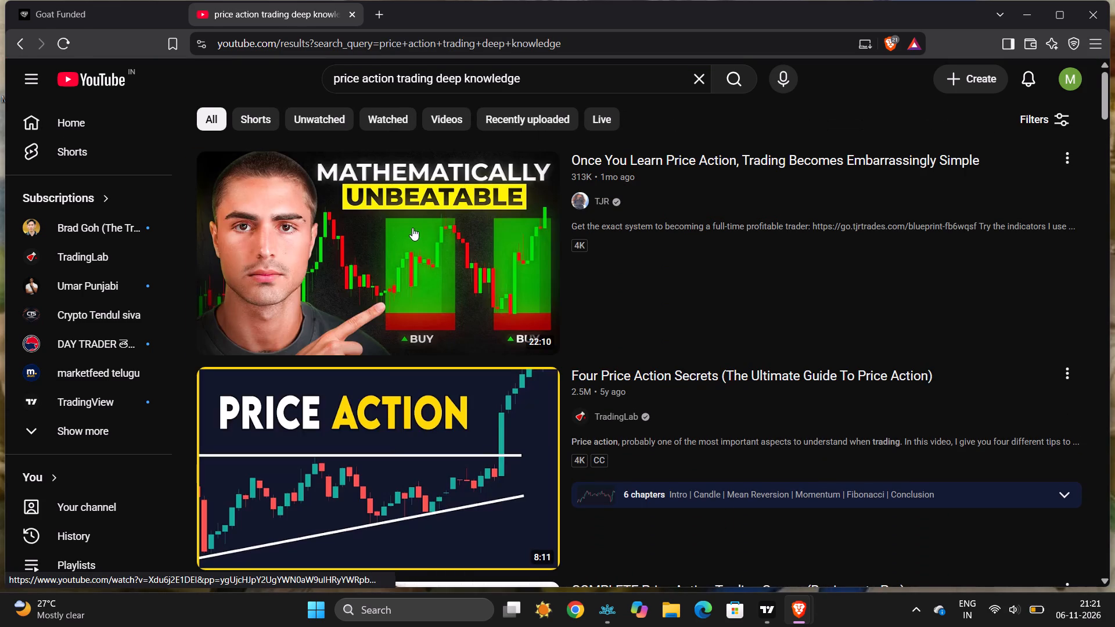
Open the video "Once You Learn Price Action, Trading Becomes Embarrassingly Simple" from the results and play it.
{"action": "scroll", "coordinate": [425, 284], "scroll_direction": "up", "scroll_amount": 2}
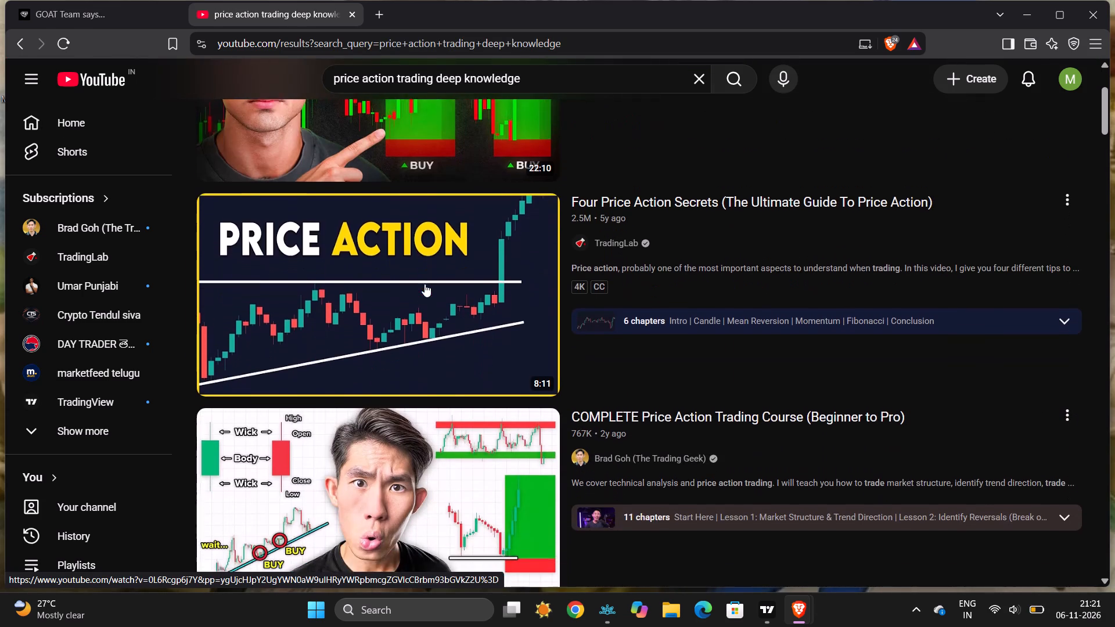
{"action": "scroll", "coordinate": [425, 284], "scroll_direction": "up", "scroll_amount": 2}
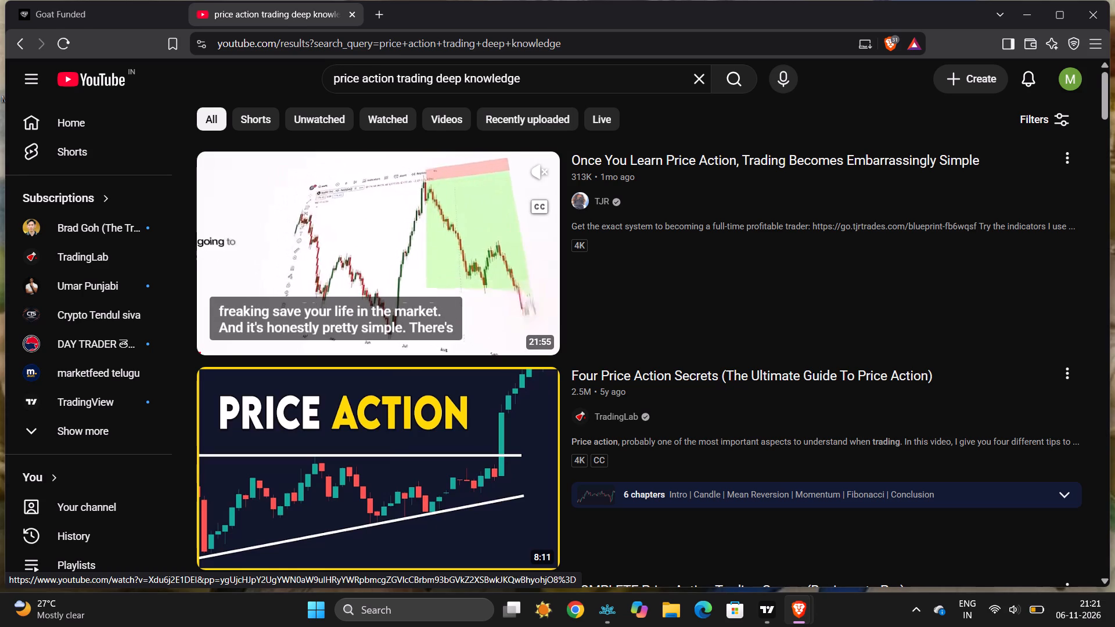
{"action": "left_click", "coordinate": [365, 311]}
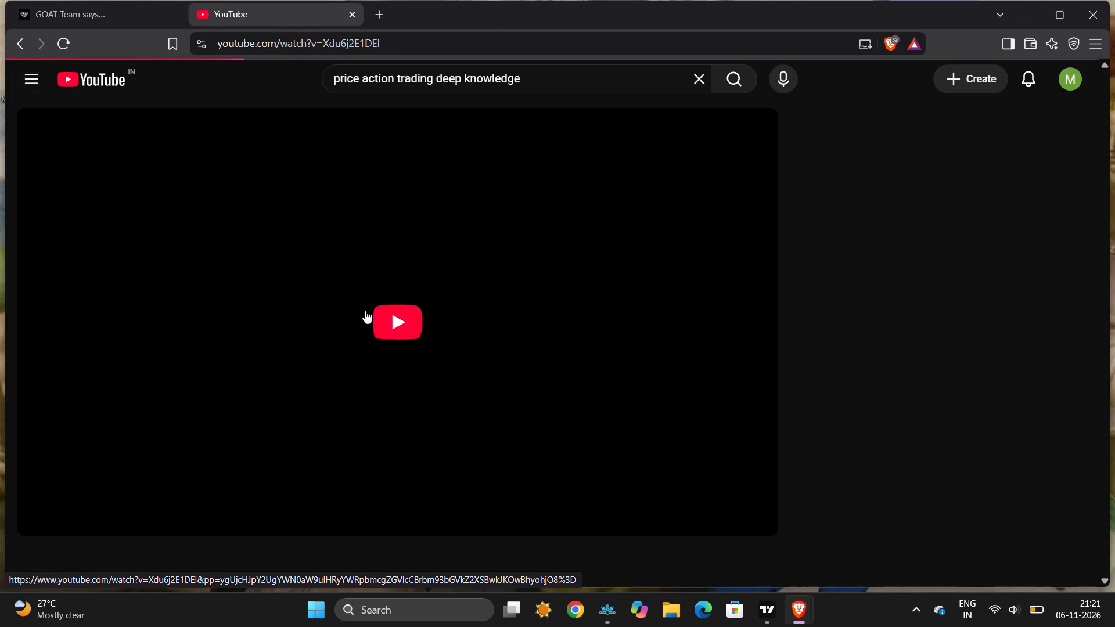
{"action": "left_click", "coordinate": [444, 309]}
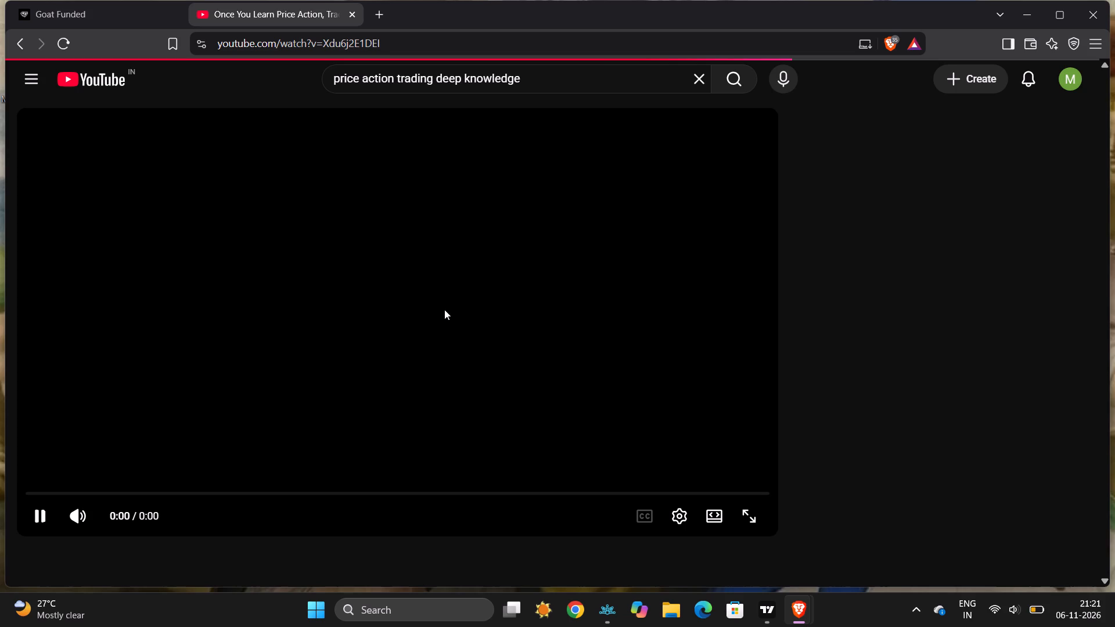
{"action": "left_click", "coordinate": [444, 309]}
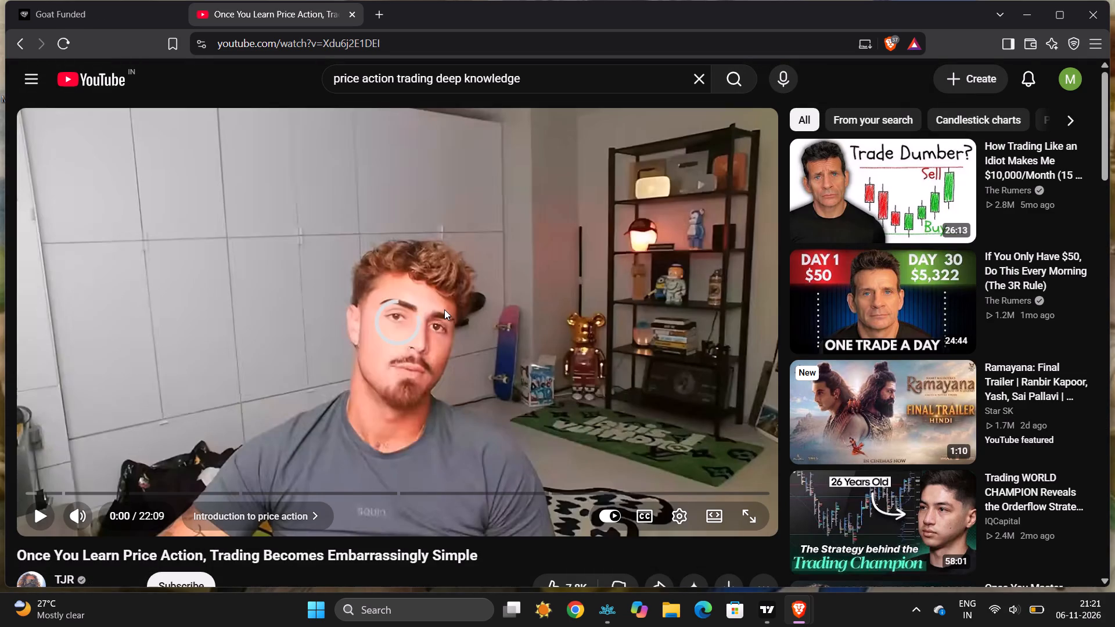
{"action": "left_click", "coordinate": [444, 309]}
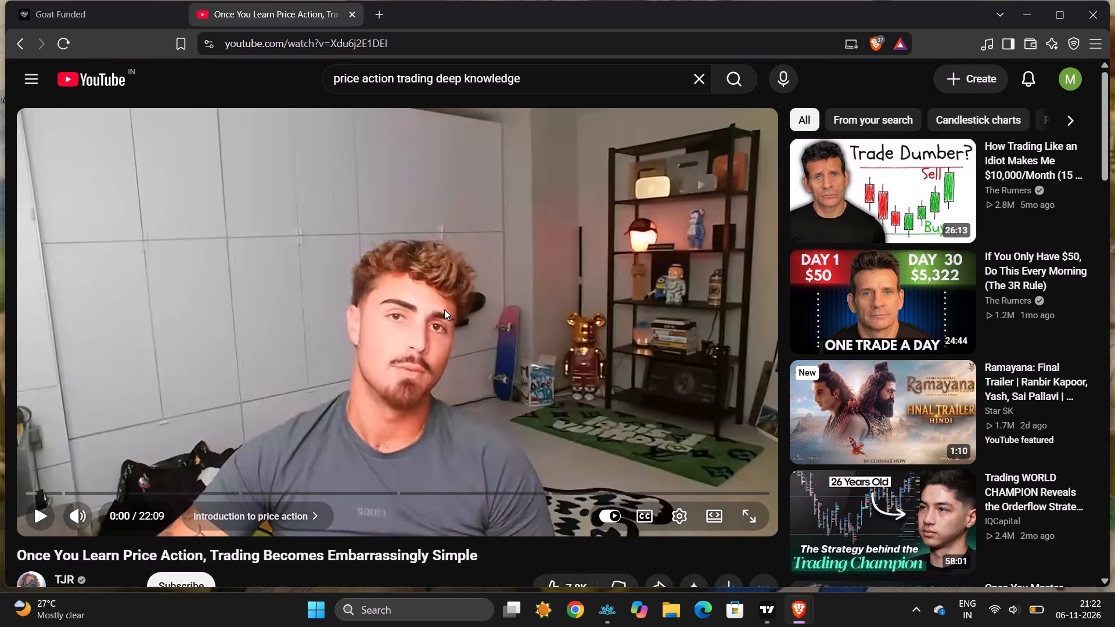
{"action": "scroll", "coordinate": [444, 309], "scroll_direction": "down", "scroll_amount": 1}
{"action": "left_click", "coordinate": [444, 309]}
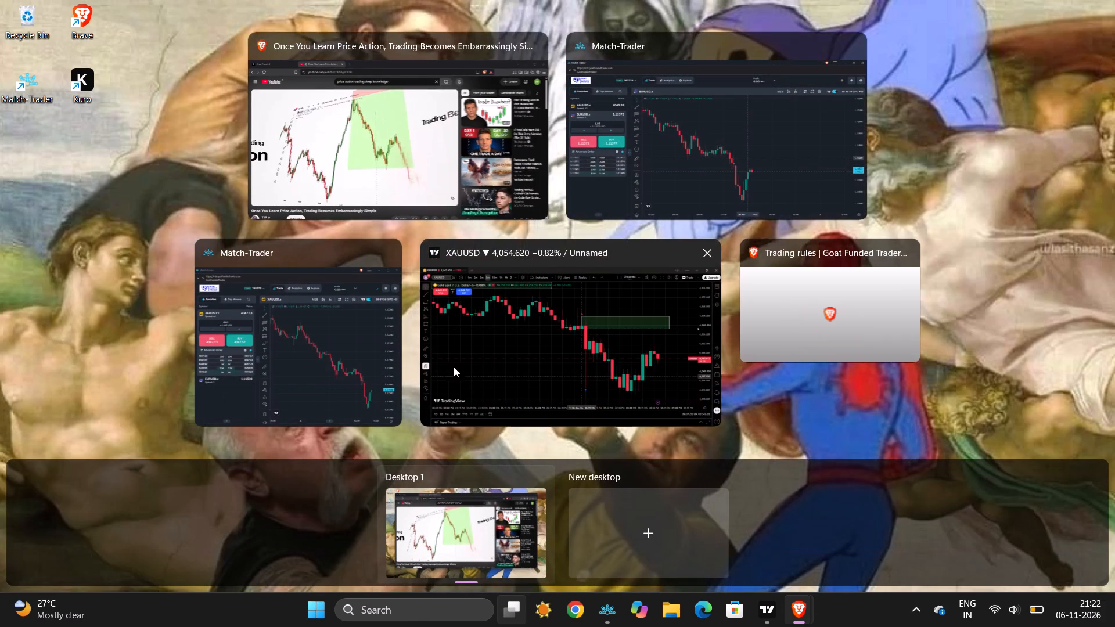
Switch between the trading windows to Match-Trader and examine the most recent EURUSD.x candles on the M15 chart.
{"action": "left_click", "coordinate": [674, 136]}
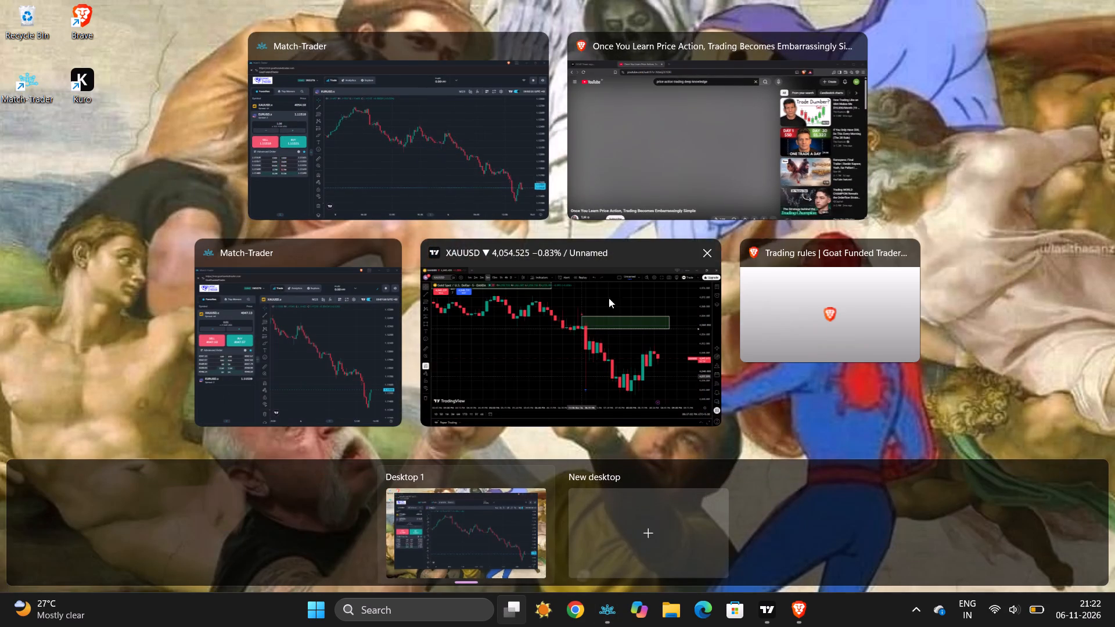
{"action": "left_click", "coordinate": [588, 378]}
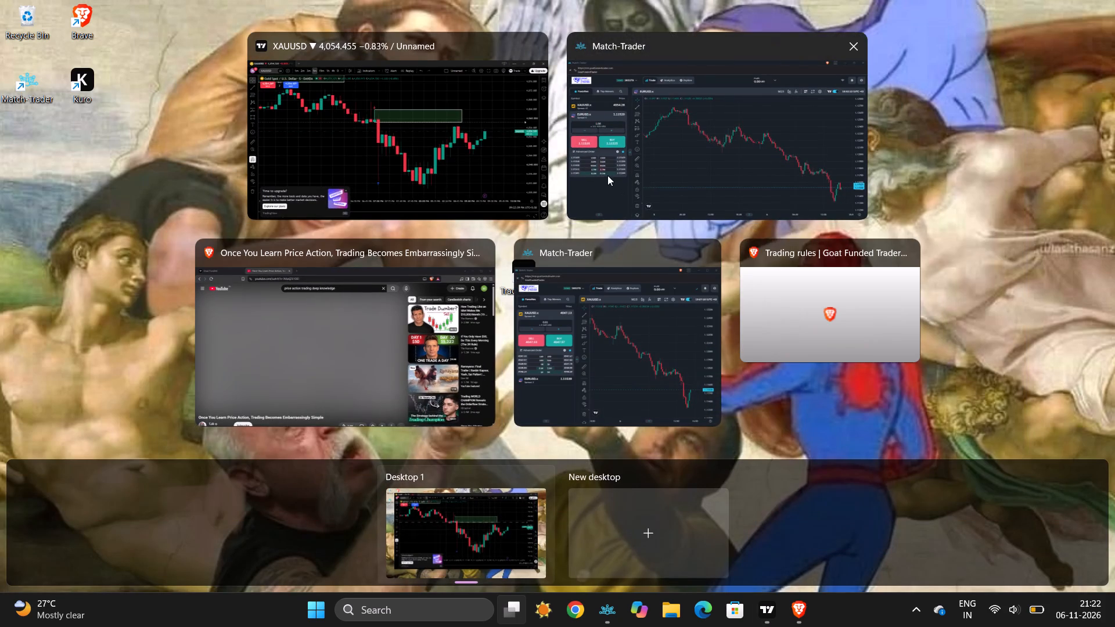
{"action": "left_click", "coordinate": [636, 128]}
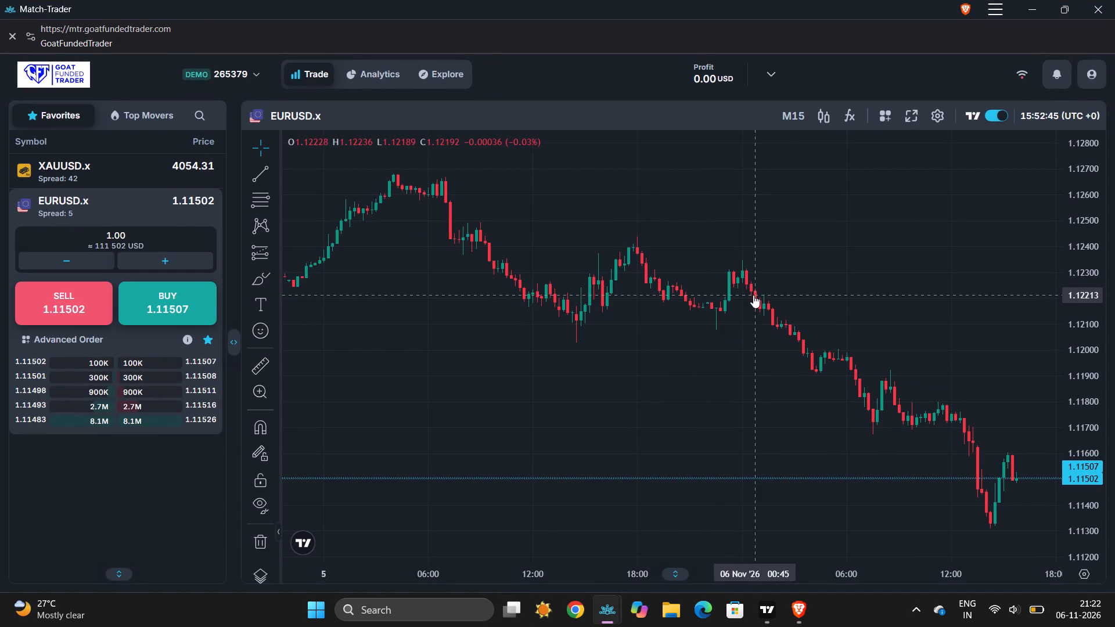
{"action": "scroll", "coordinate": [753, 295], "scroll_direction": "left", "scroll_amount": 3}
{"action": "scroll", "coordinate": [753, 295], "scroll_direction": "up", "scroll_amount": 8}
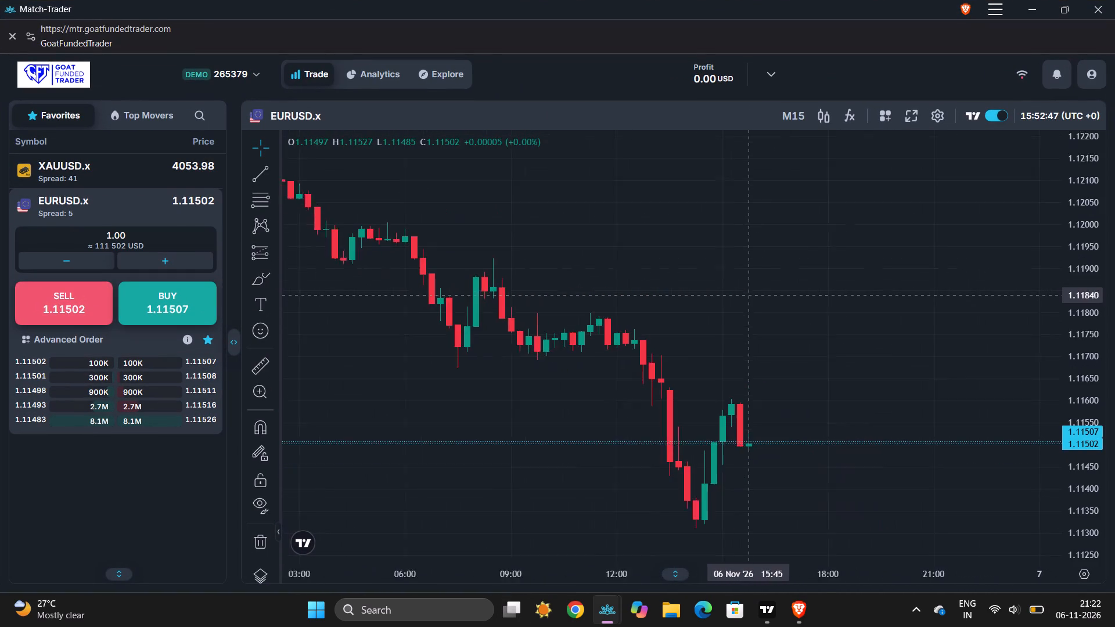
{"action": "scroll", "coordinate": [753, 295], "scroll_direction": "up", "scroll_amount": 4}
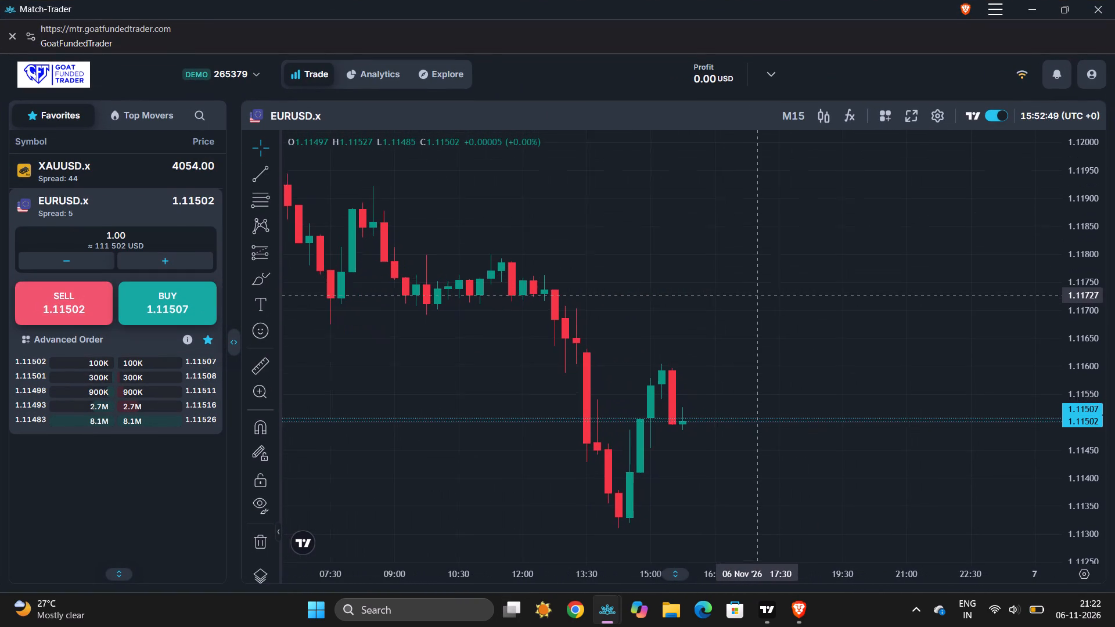
{"action": "scroll", "coordinate": [753, 295], "scroll_direction": "up", "scroll_amount": 1}
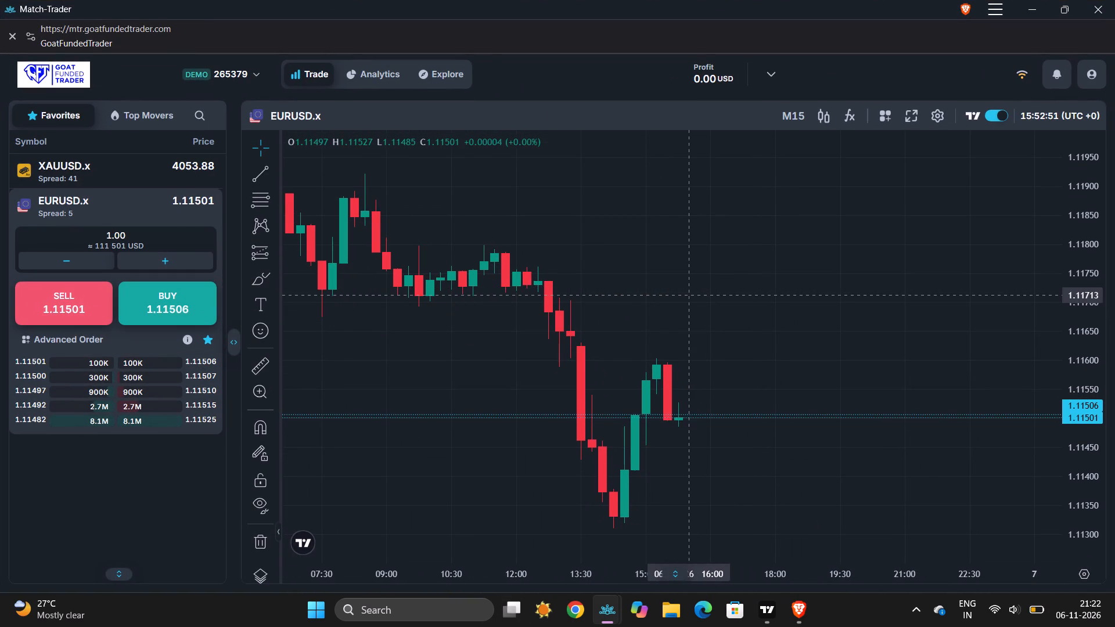
Show the XAUUSD.x chart in Match-Trader and set its time interval to M15.
{"action": "left_click", "coordinate": [174, 170]}
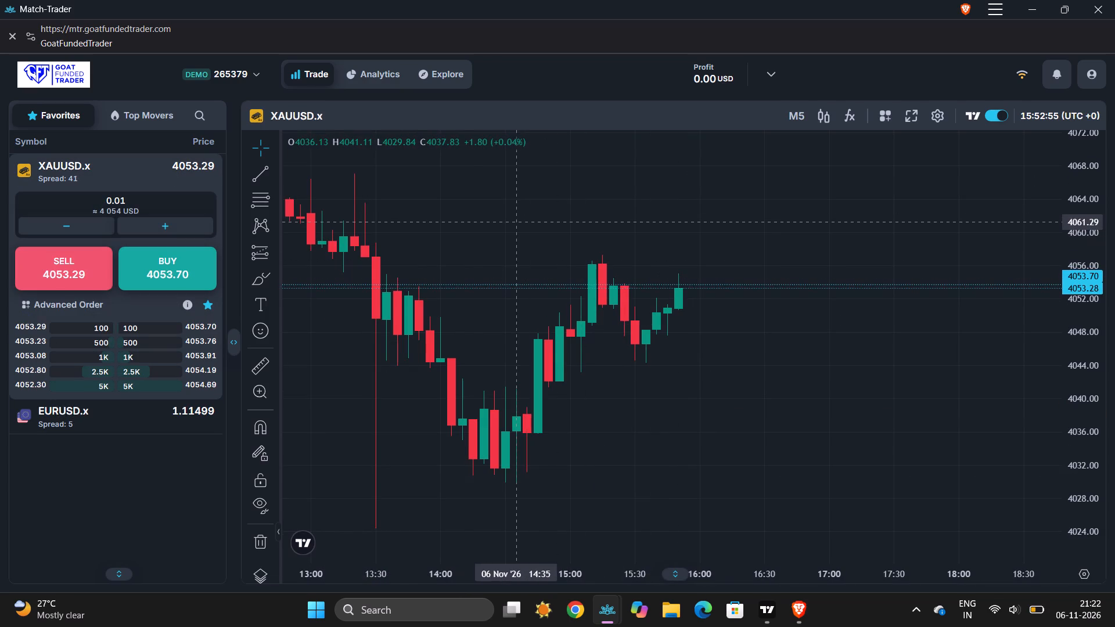
{"action": "scroll", "coordinate": [519, 222], "scroll_direction": "right", "scroll_amount": 1}
{"action": "scroll", "coordinate": [519, 222], "scroll_direction": "down", "scroll_amount": 2}
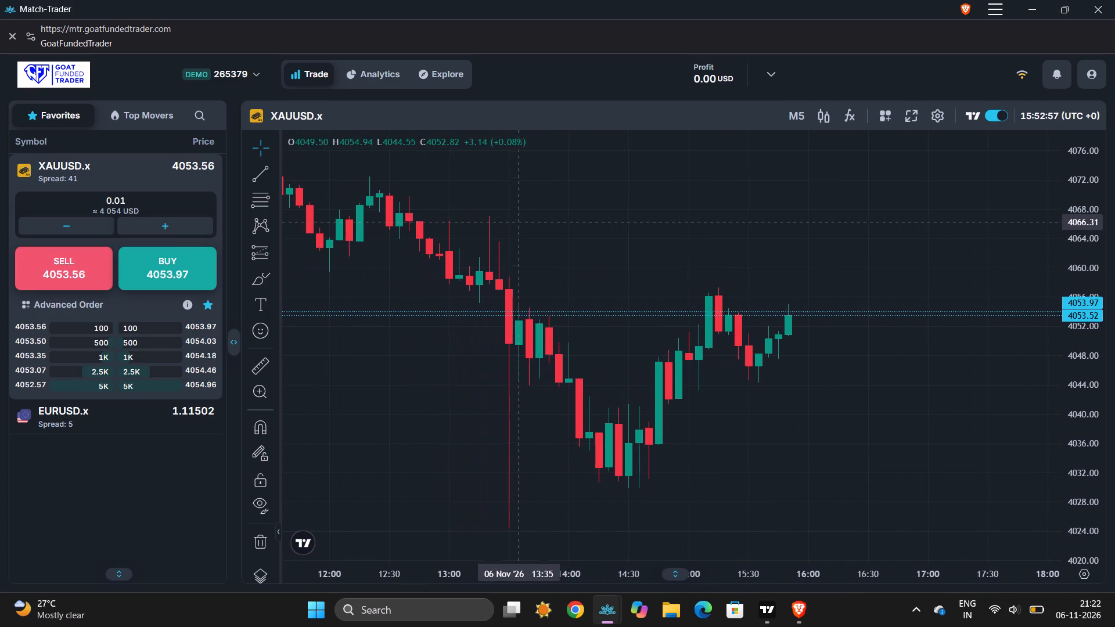
{"action": "scroll", "coordinate": [519, 222], "scroll_direction": "down", "scroll_amount": 1}
{"action": "left_click", "coordinate": [805, 116]}
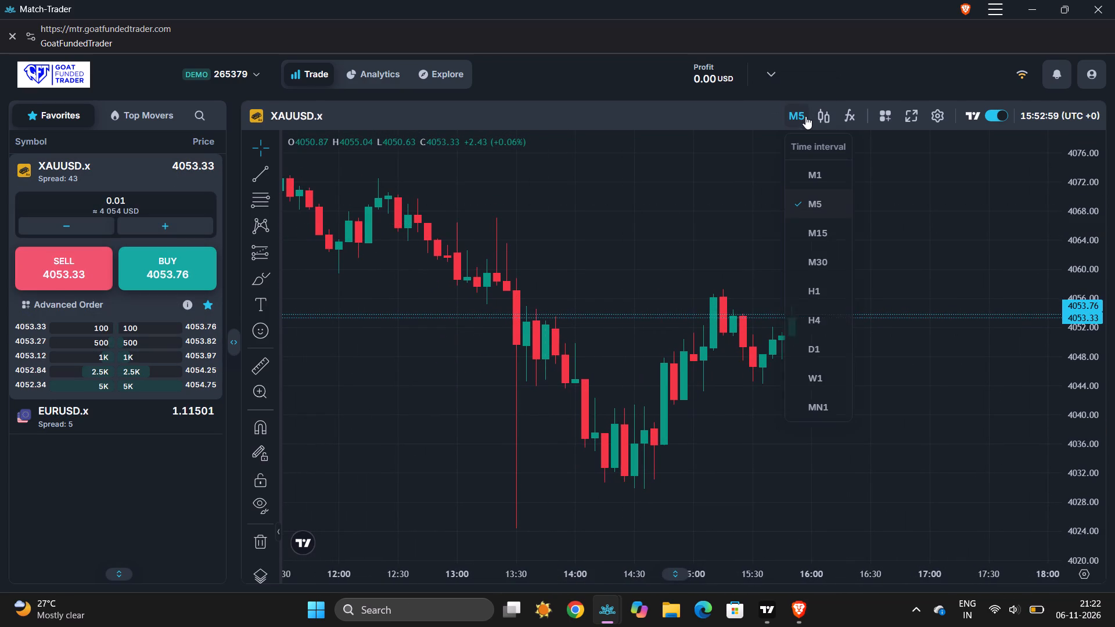
{"action": "left_click", "coordinate": [825, 229]}
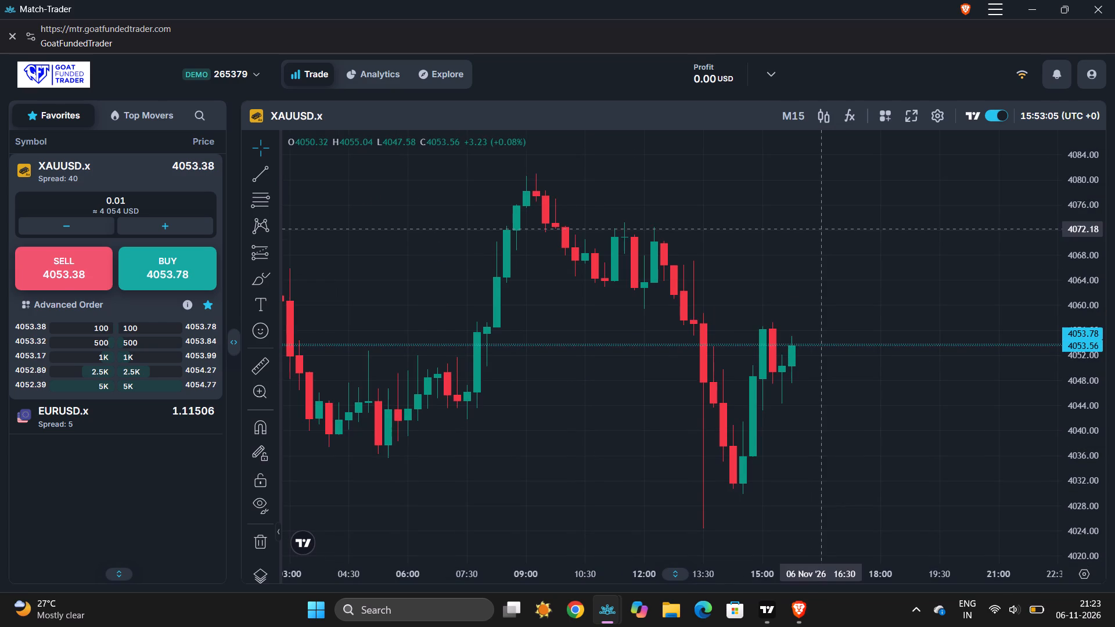
Switch to TradingView and set the XAUUSD chart to the 15-minute interval.
{"action": "left_click", "coordinate": [782, 136]}
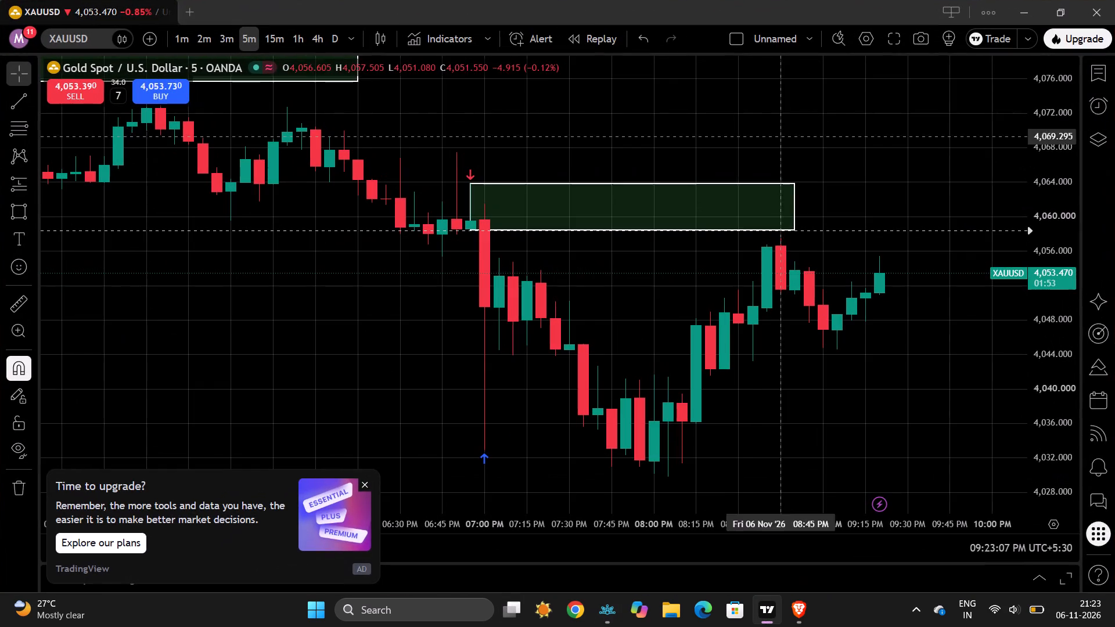
{"action": "left_click", "coordinate": [266, 39]}
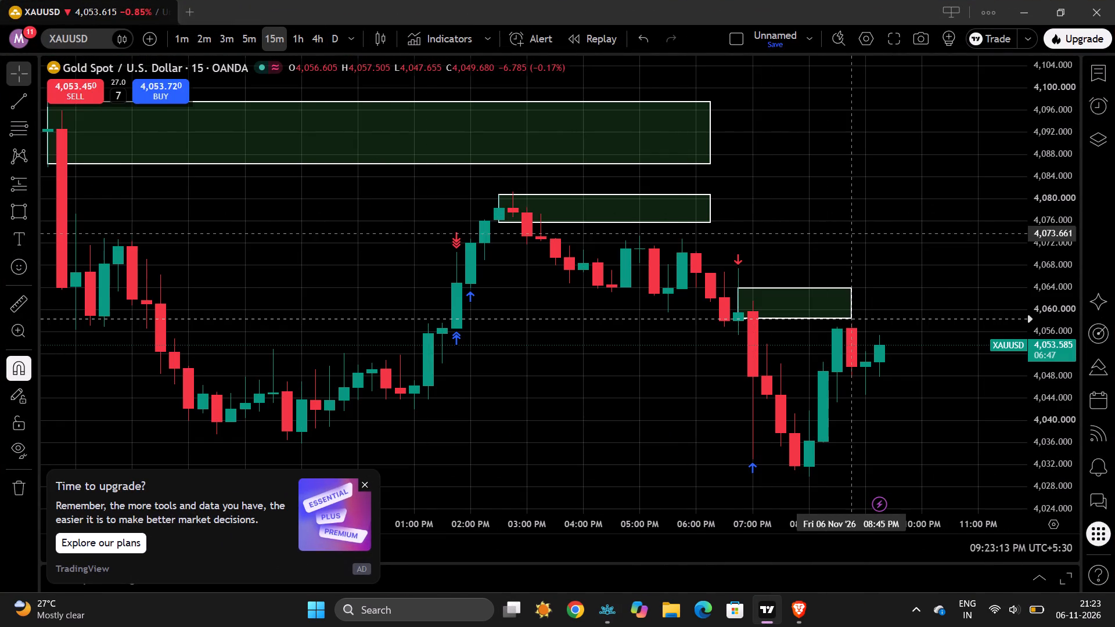
Extend the right edge of the green zone rectangle just above the current XAUUSD price to about 9:45 PM.
{"action": "scroll", "coordinate": [854, 259], "scroll_direction": "up", "scroll_amount": 1}
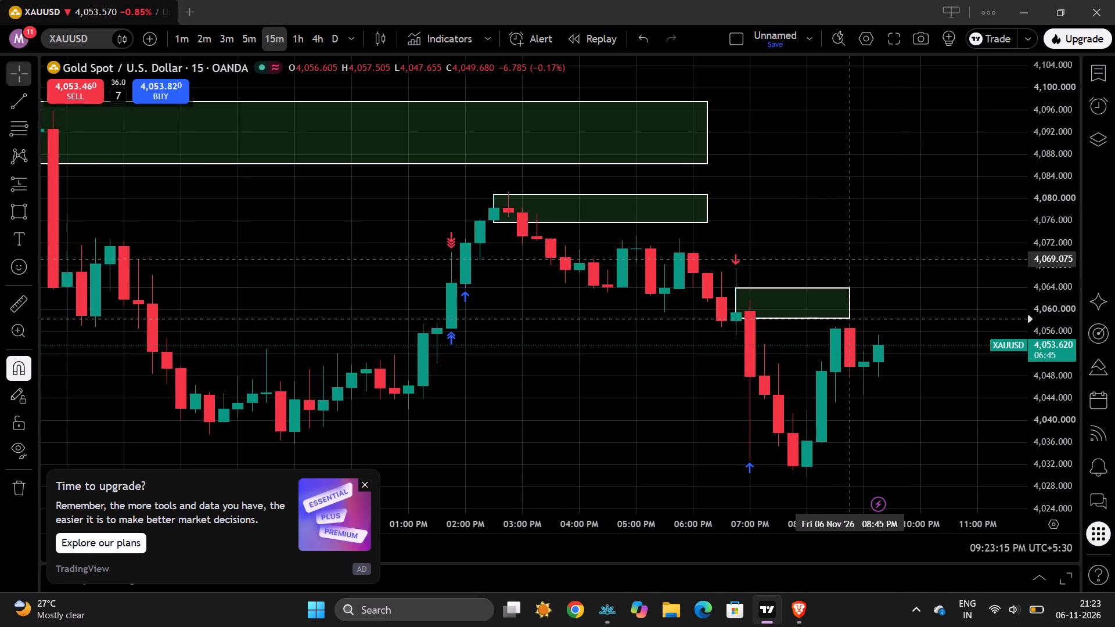
{"action": "scroll", "coordinate": [854, 259], "scroll_direction": "up", "scroll_amount": 5}
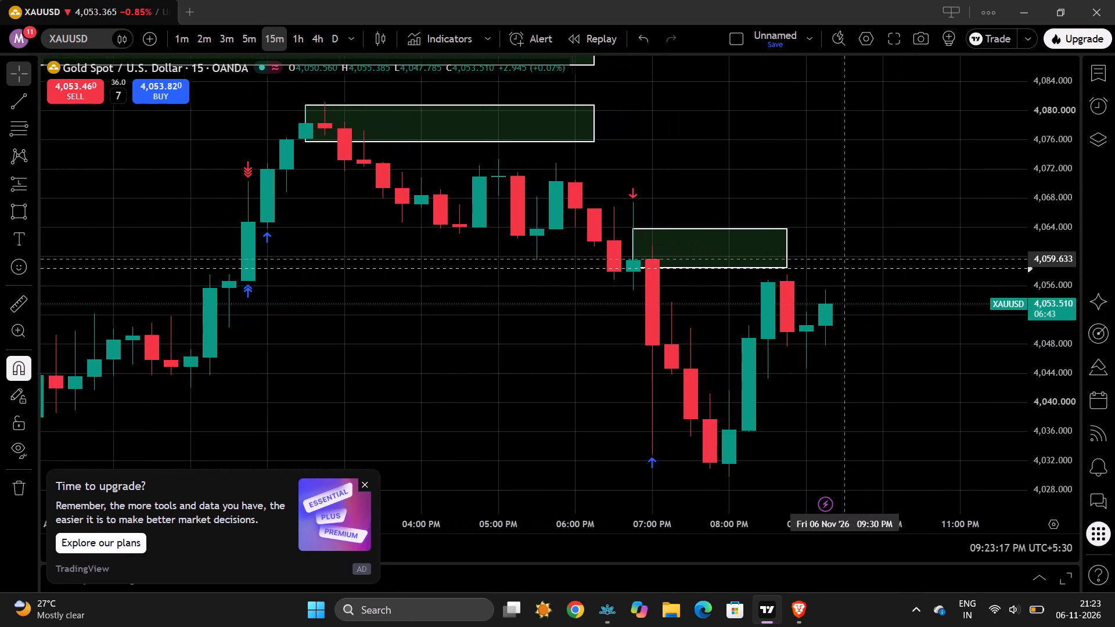
{"action": "scroll", "coordinate": [854, 259], "scroll_direction": "up", "scroll_amount": 1}
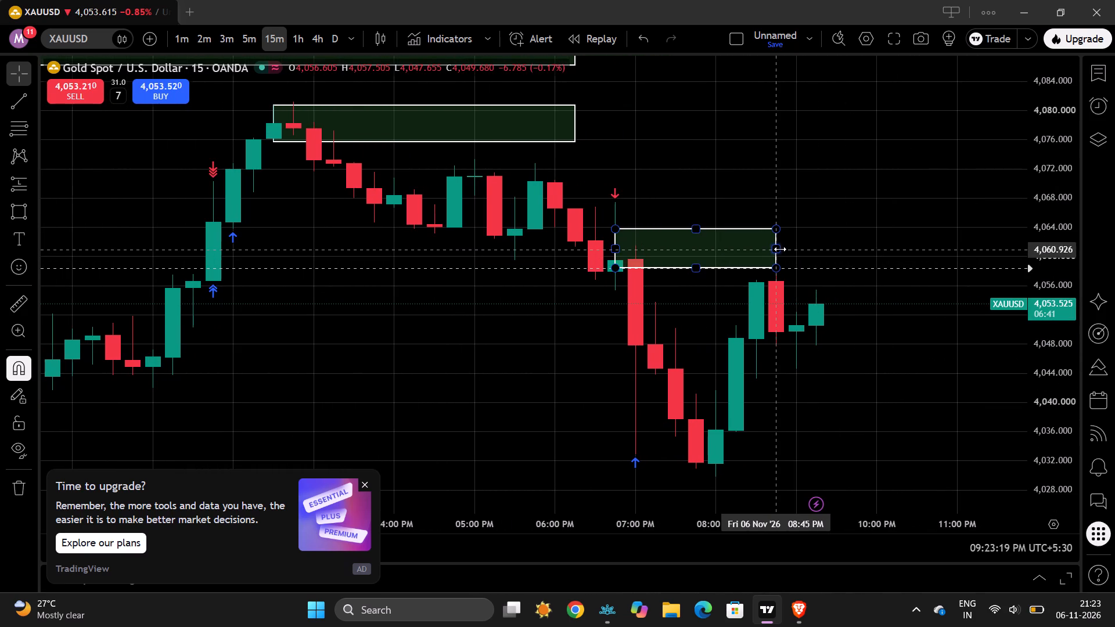
{"action": "left_click_drag", "start_coordinate": [780, 248], "coordinate": [850, 244]}
{"action": "left_click", "coordinate": [825, 201]}
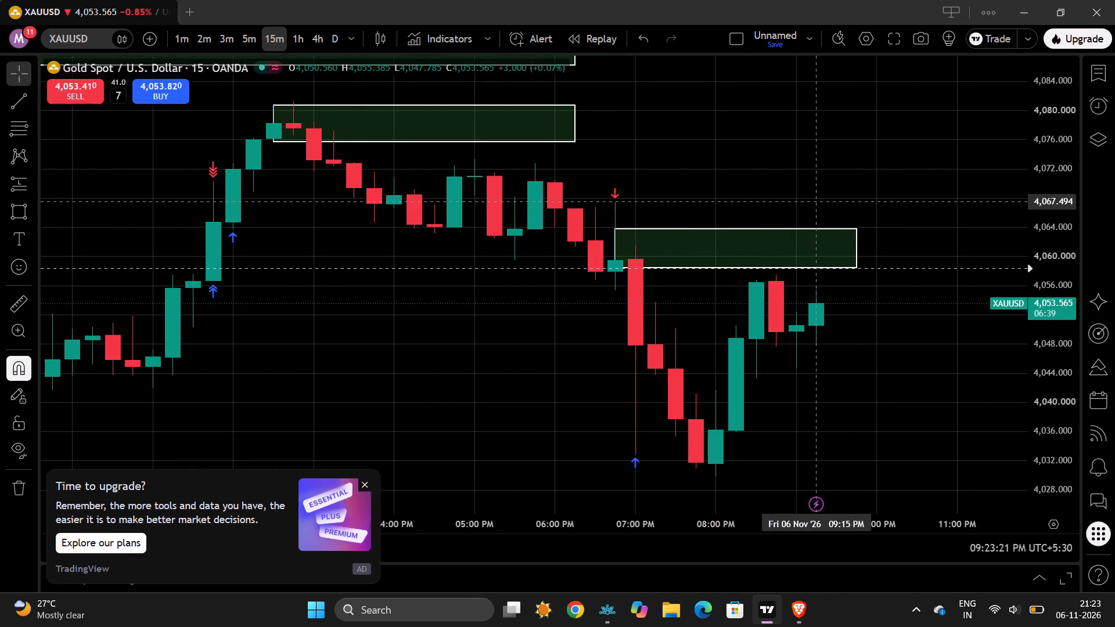
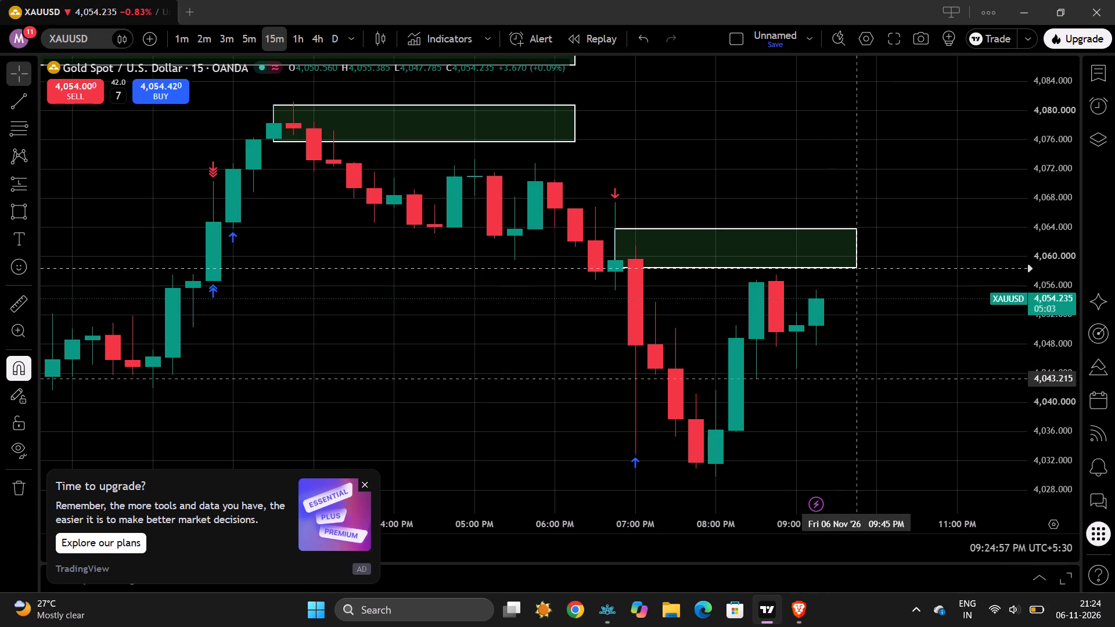
Set the XAUUSD chart to the 5-minute interval and examine the candles around the green zone above the current price.
{"action": "scroll", "coordinate": [869, 385], "scroll_direction": "up", "scroll_amount": 1}
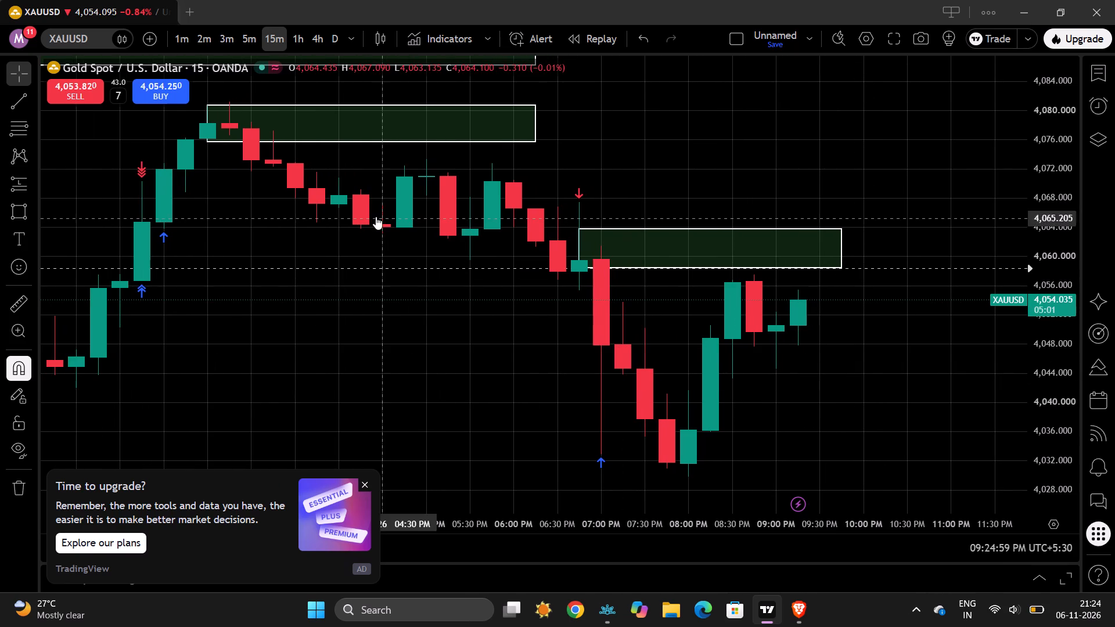
{"action": "left_click", "coordinate": [244, 42]}
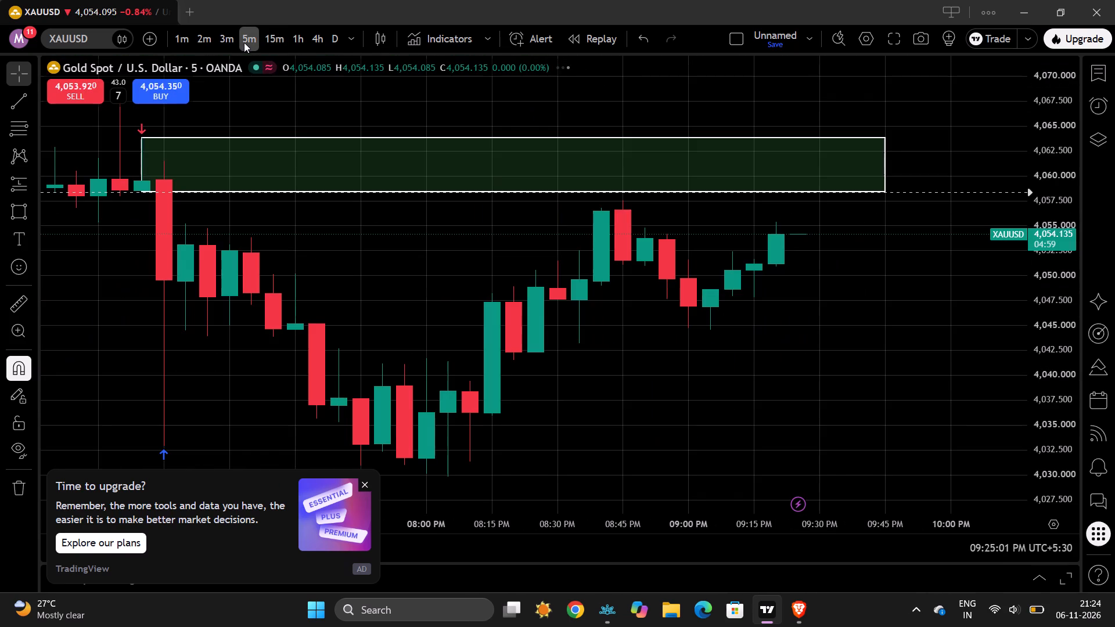
{"action": "scroll", "coordinate": [244, 42], "scroll_direction": "right", "scroll_amount": 3}
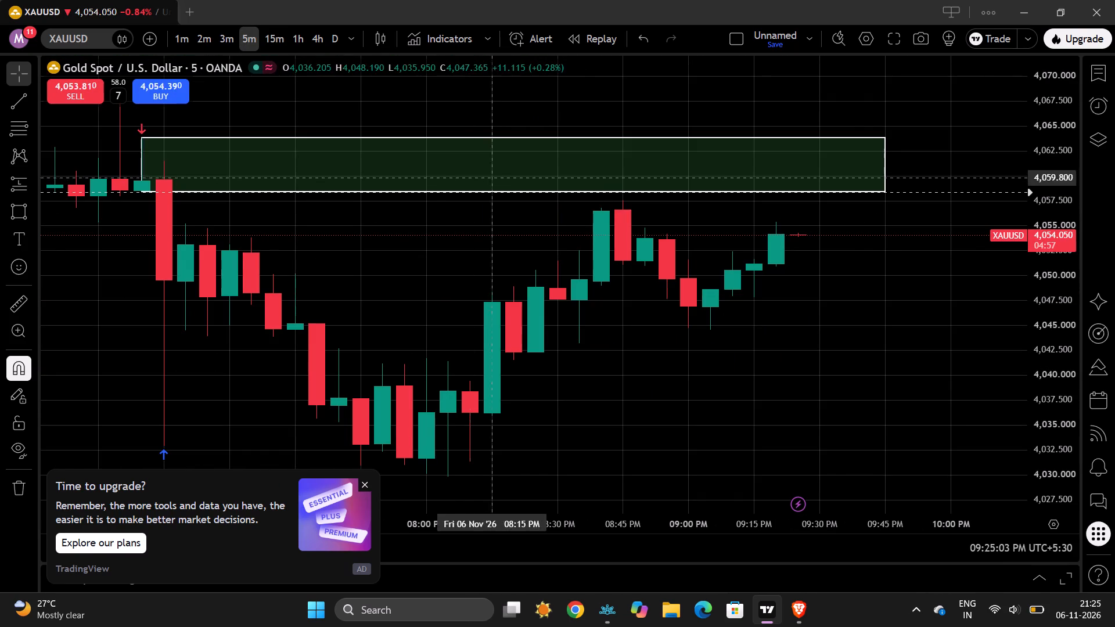
{"action": "scroll", "coordinate": [458, 244], "scroll_direction": "down", "scroll_amount": 5}
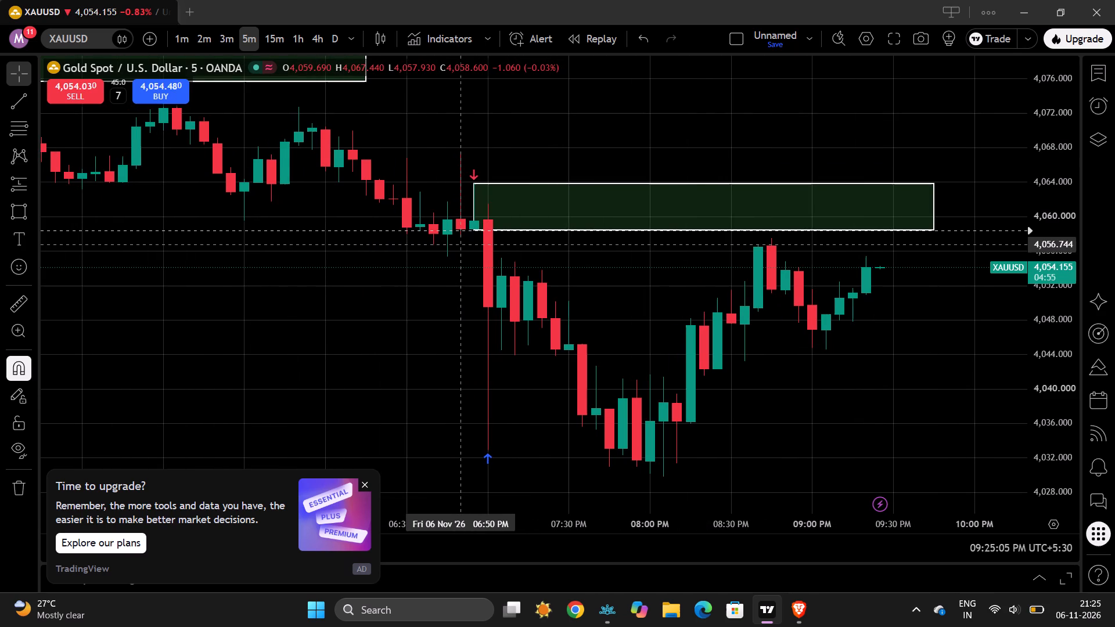
Show the EURUSD chart and draw a rectangle zone from 6:55 PM at about 1.11654 to 9:20 PM at about 1.11604.
{"action": "key", "text": "Up"}
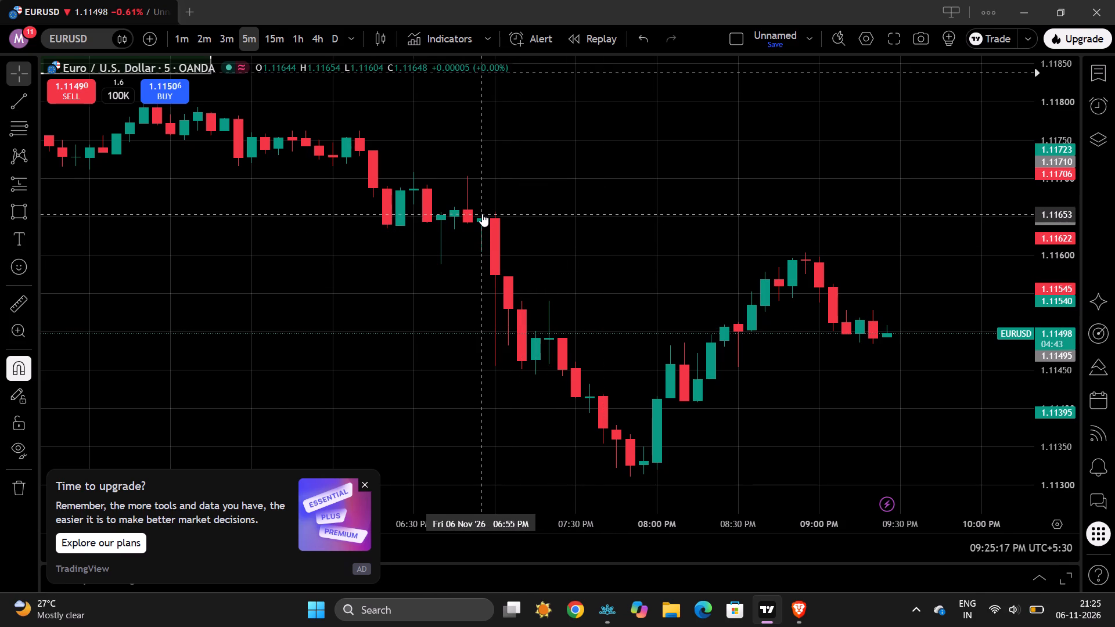
{"action": "left_click", "coordinate": [21, 214]}
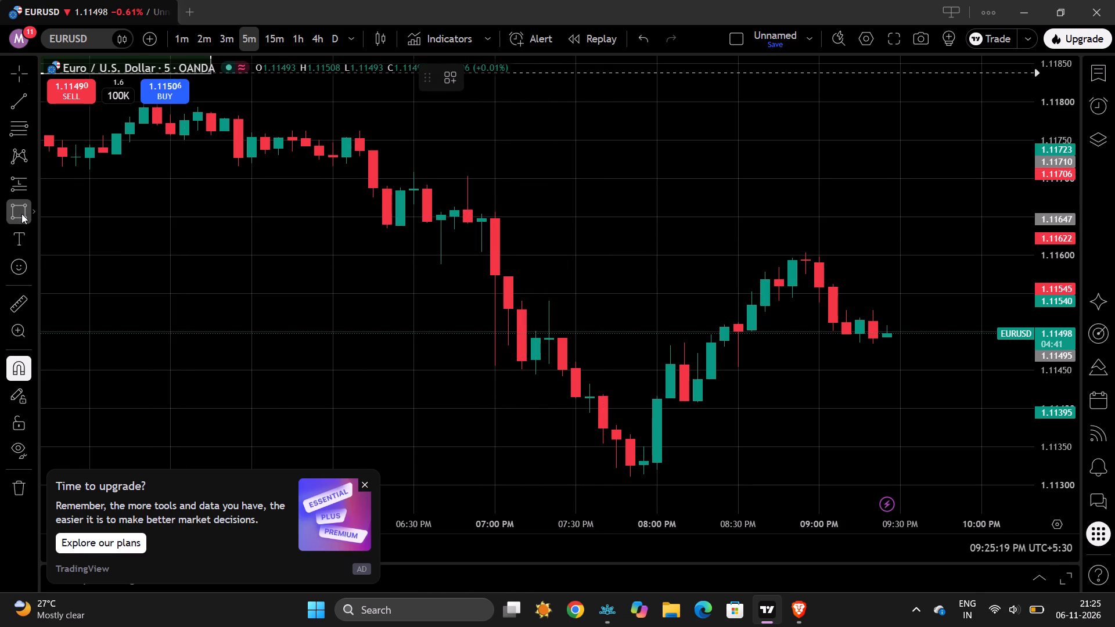
{"action": "left_click", "coordinate": [482, 212]}
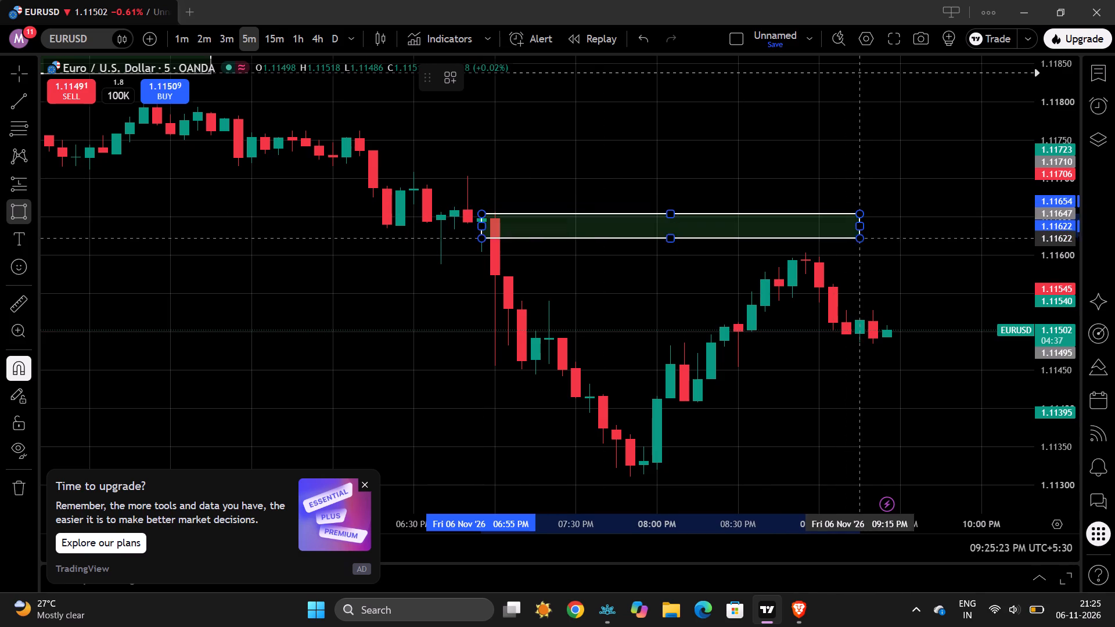
{"action": "left_click", "coordinate": [869, 251]}
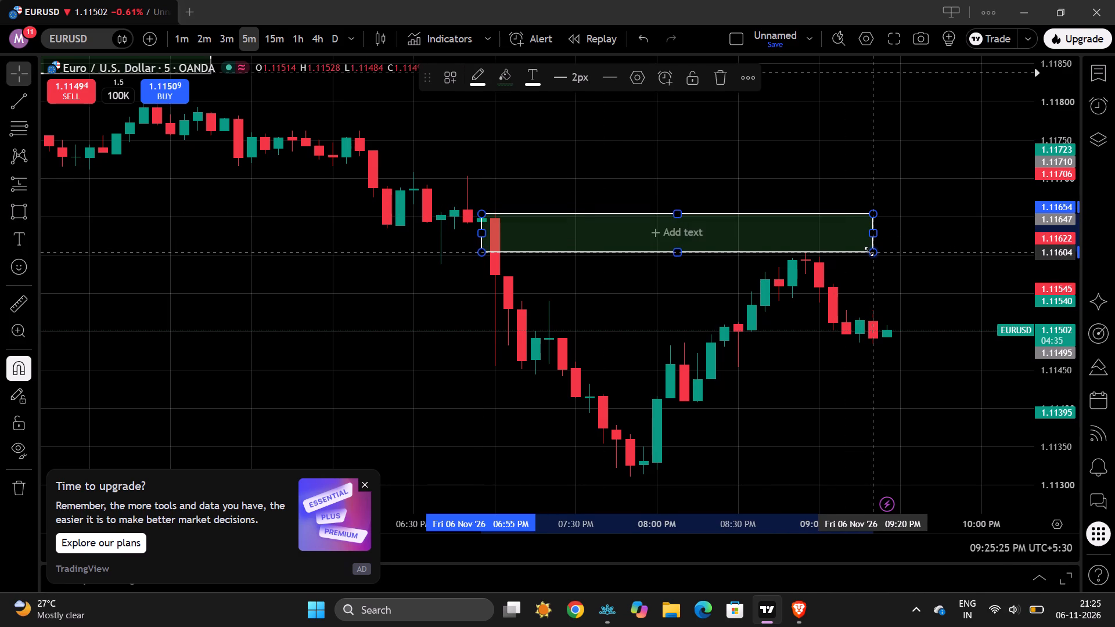
{"action": "left_click", "coordinate": [892, 298]}
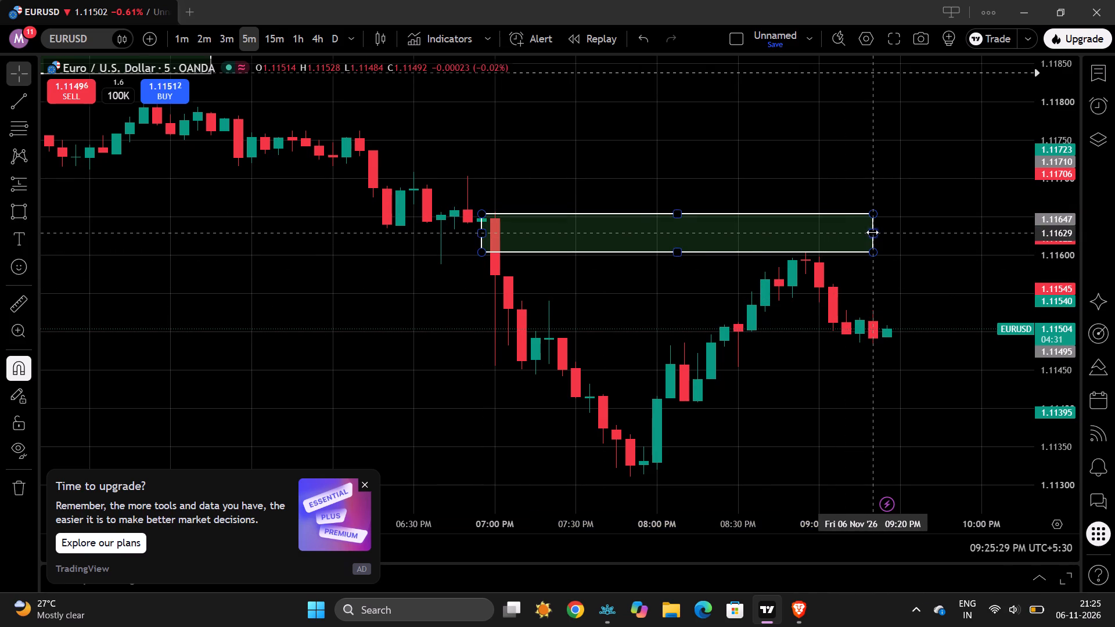
Extend the right edge of the new EURUSD rectangle zone to about 9:30 PM and deselect it.
{"action": "left_click_drag", "start_coordinate": [872, 232], "coordinate": [898, 233]}
{"action": "left_click", "coordinate": [894, 177]}
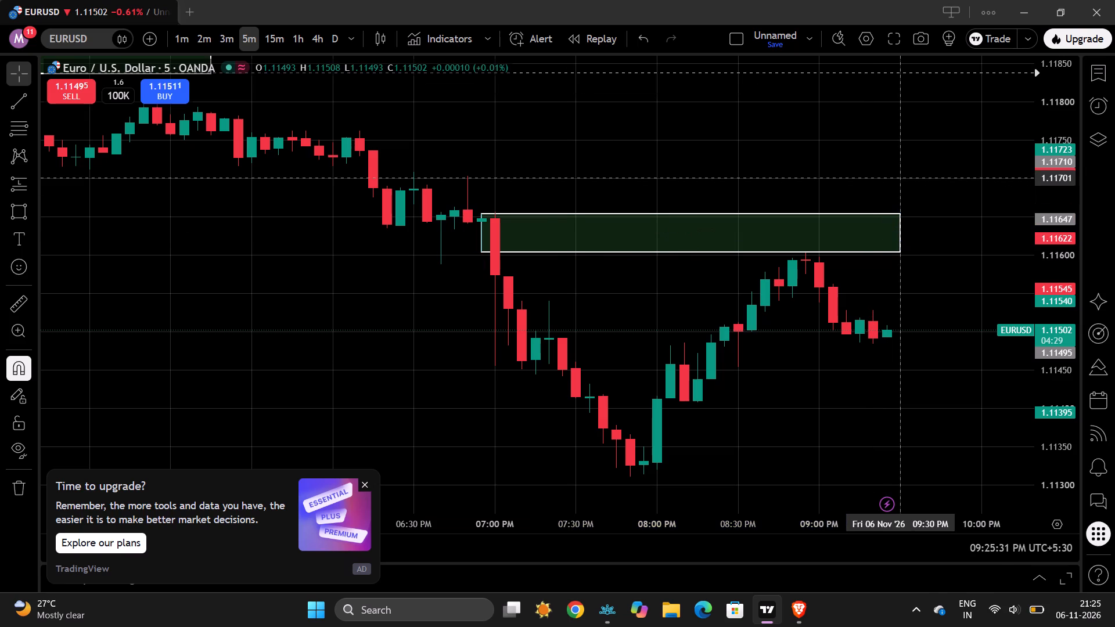
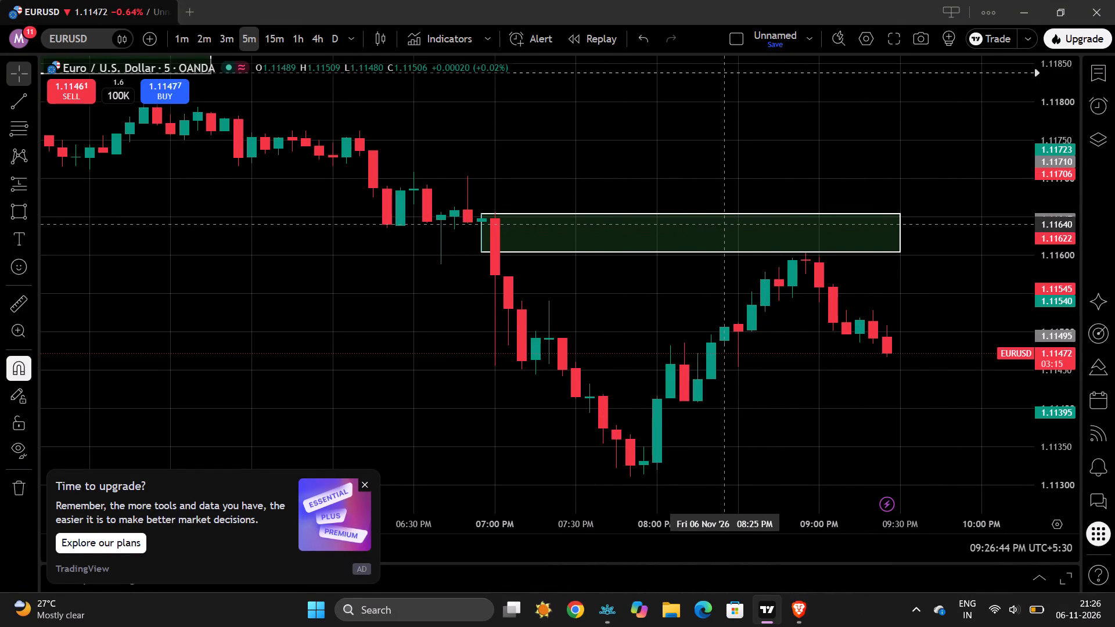
Place a short position on the EURUSD chart at 9:00 PM with entry about 1.11558 and stop about 1.11654.
{"action": "scroll", "coordinate": [726, 224], "scroll_direction": "up", "scroll_amount": 3}
{"action": "scroll", "coordinate": [726, 224], "scroll_direction": "left", "scroll_amount": 3}
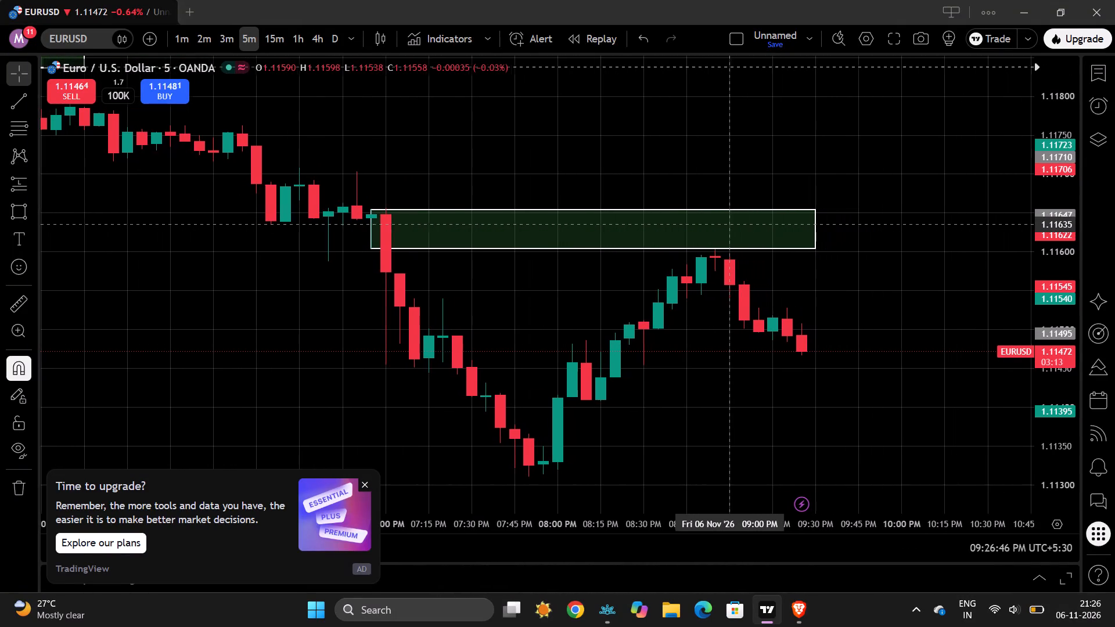
{"action": "scroll", "coordinate": [726, 224], "scroll_direction": "left", "scroll_amount": 1}
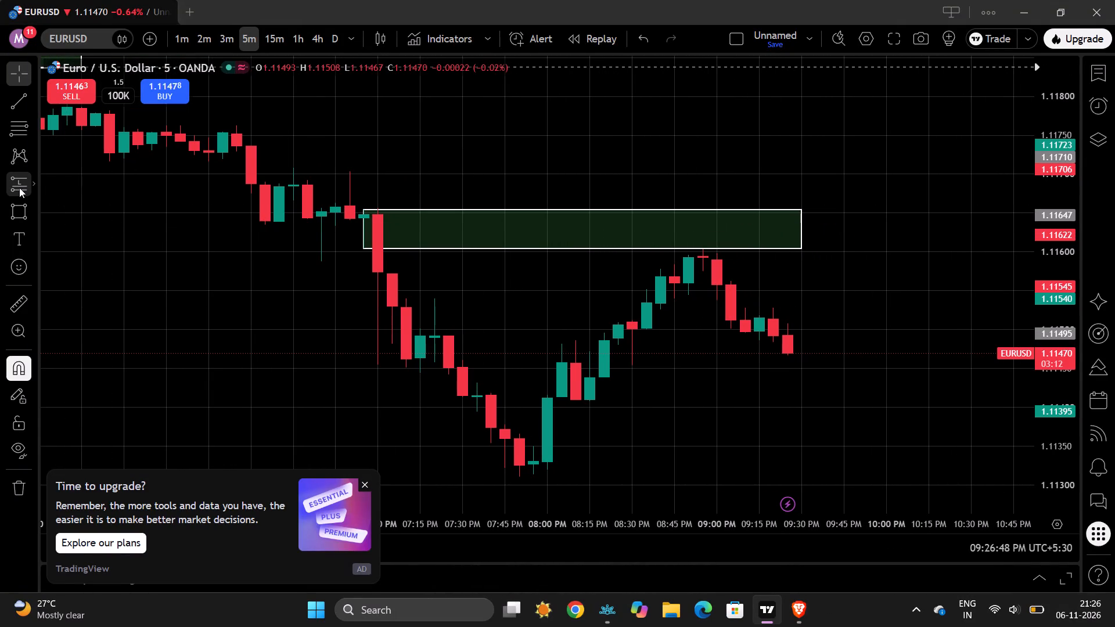
{"action": "left_click", "coordinate": [31, 182]}
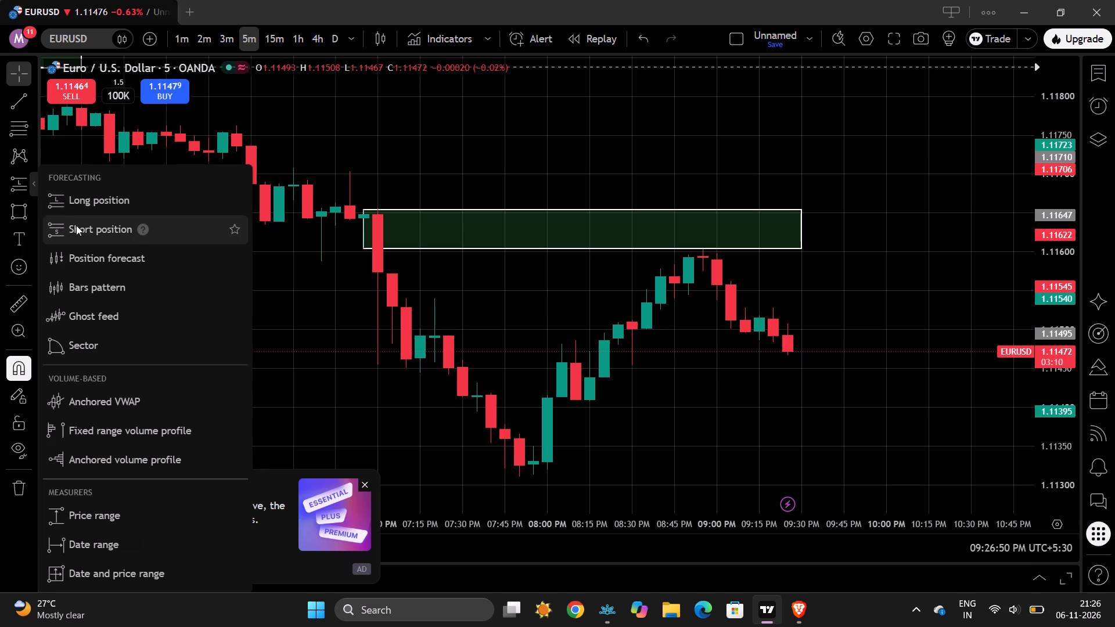
{"action": "left_click", "coordinate": [76, 225]}
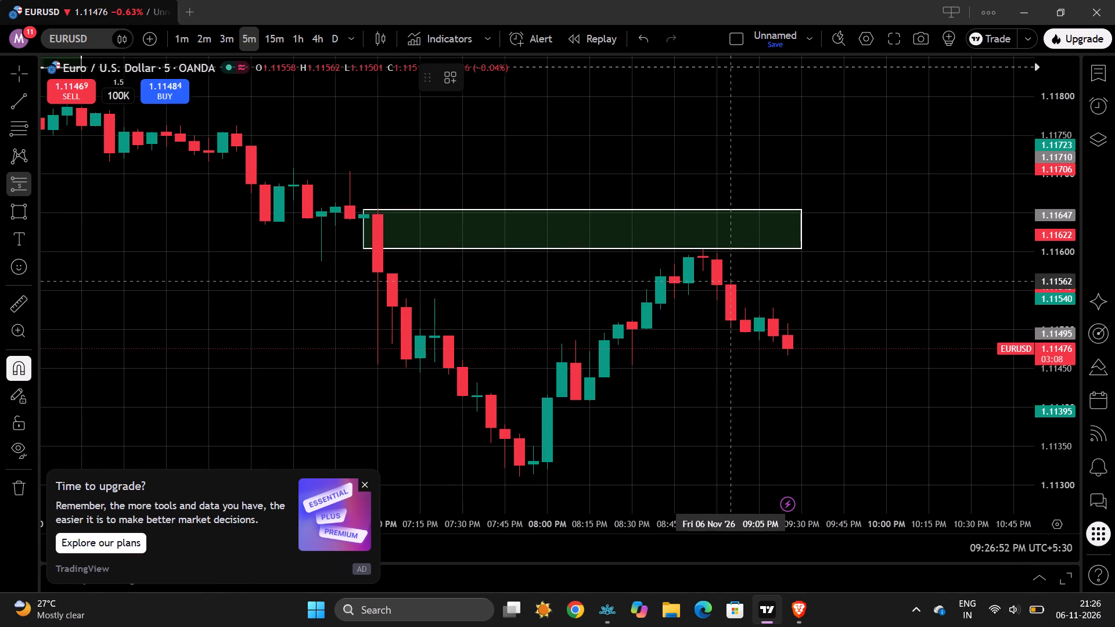
{"action": "left_click", "coordinate": [715, 283]}
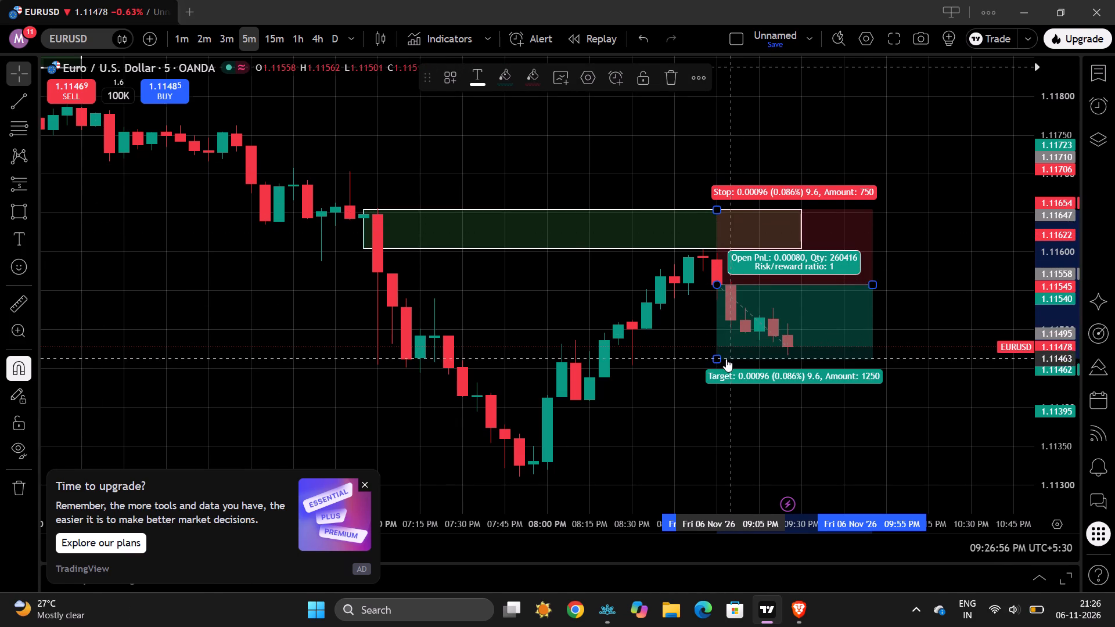
Lower the short position's target to about 1.11366 for a risk/reward ratio of 2.
{"action": "left_click_drag", "start_coordinate": [714, 360], "coordinate": [704, 403]}
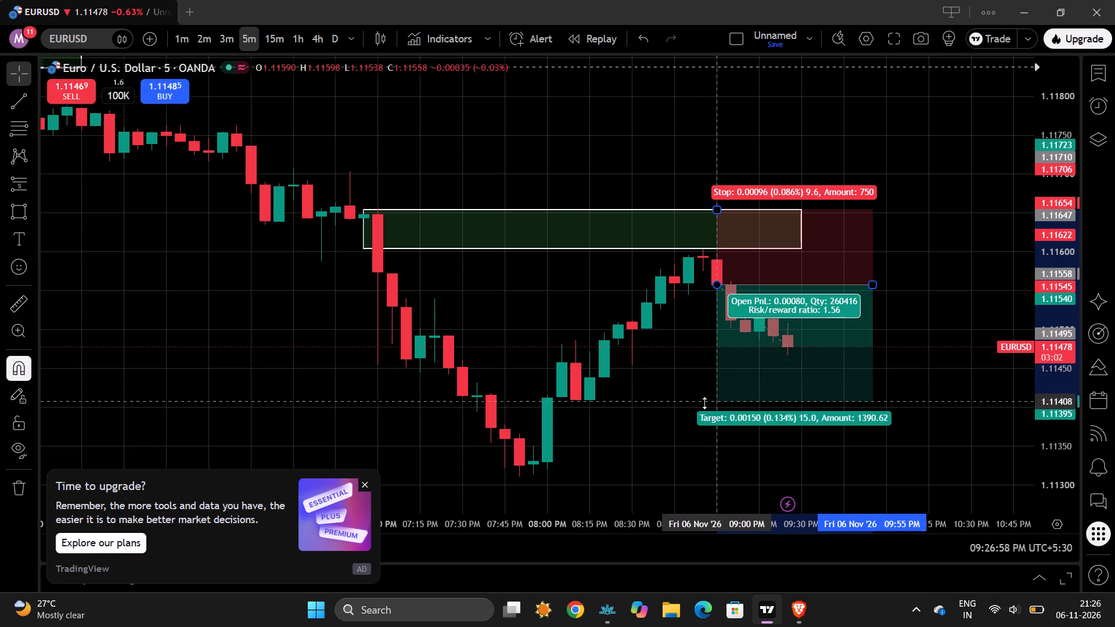
{"action": "left_click_drag", "start_coordinate": [704, 403], "coordinate": [702, 435]}
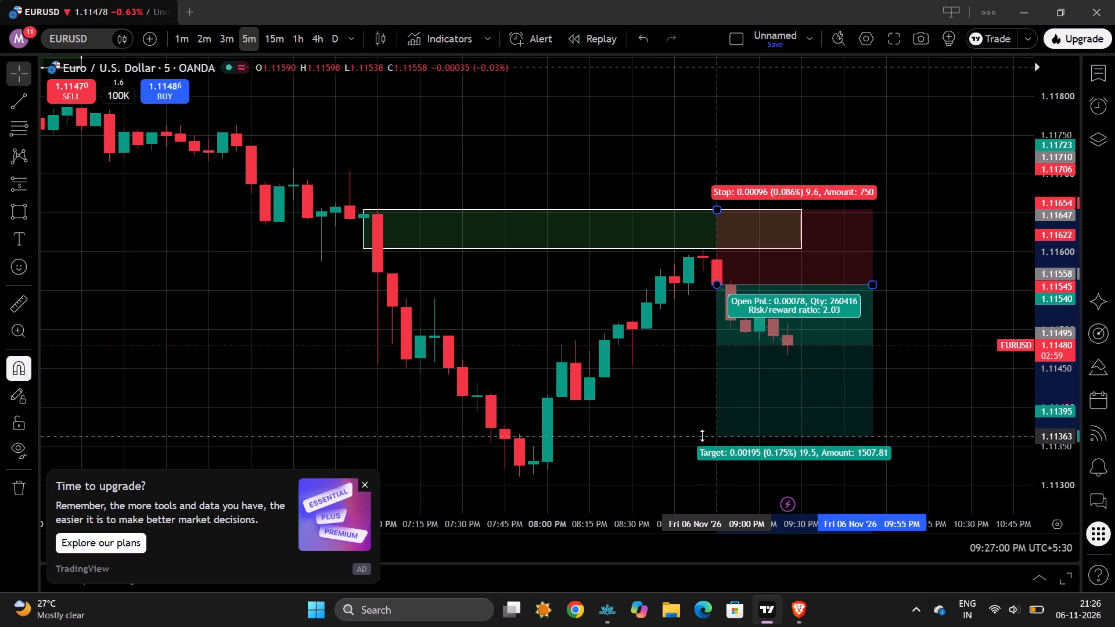
{"action": "left_click_drag", "start_coordinate": [702, 435], "coordinate": [703, 434]}
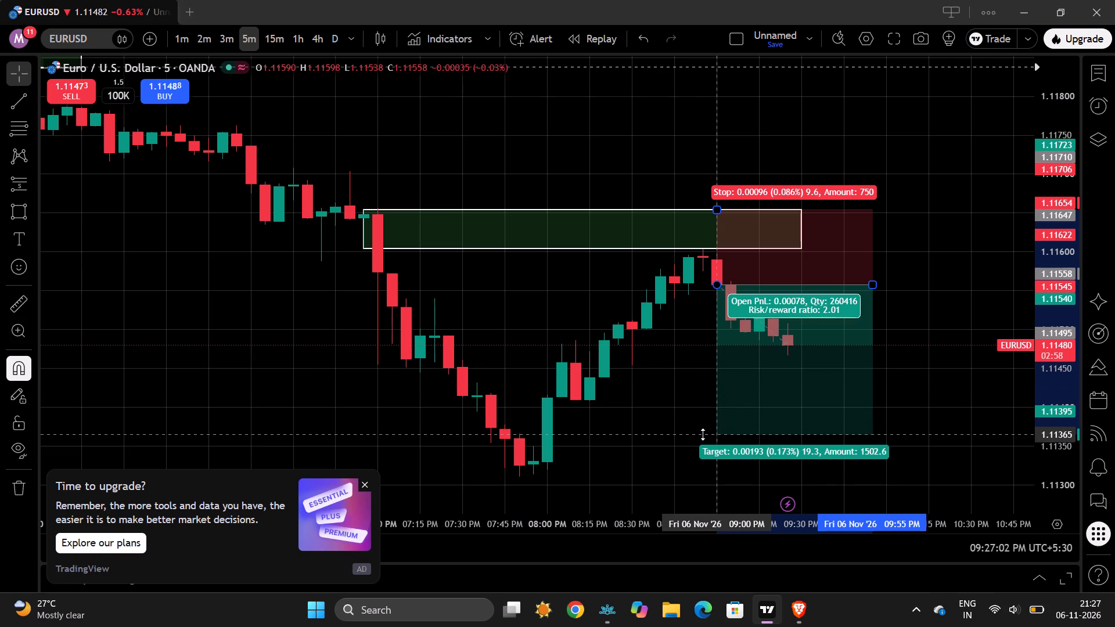
{"action": "left_click_drag", "start_coordinate": [703, 434], "coordinate": [703, 434]}
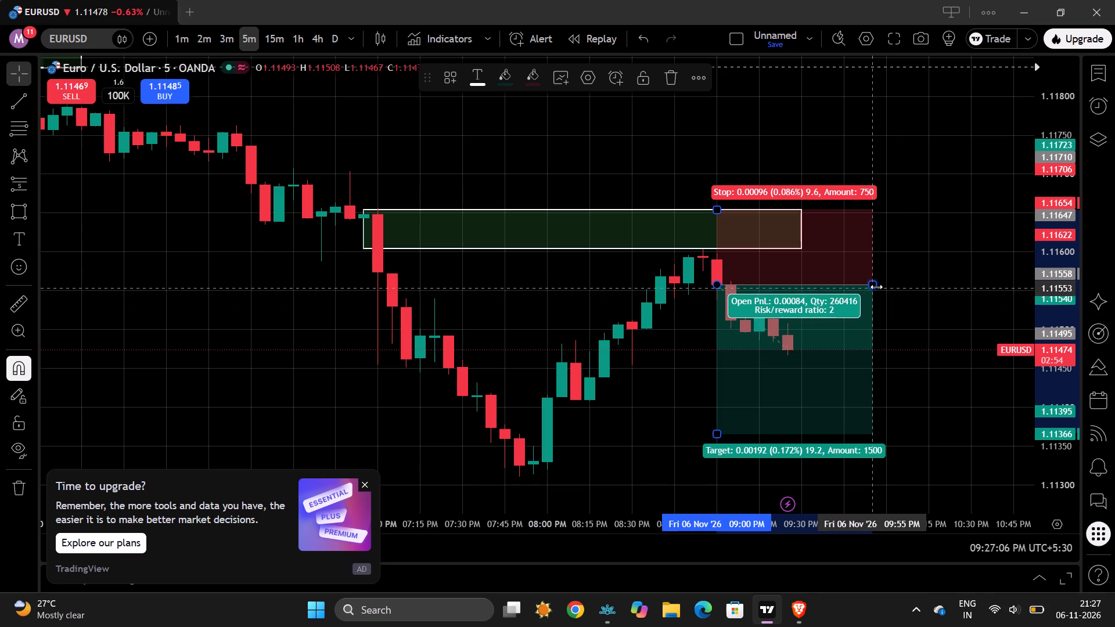
Shorten the short position's right edge to about 9:50 PM and deselect it.
{"action": "left_click_drag", "start_coordinate": [876, 287], "coordinate": [855, 279]}
{"action": "left_click", "coordinate": [908, 254]}
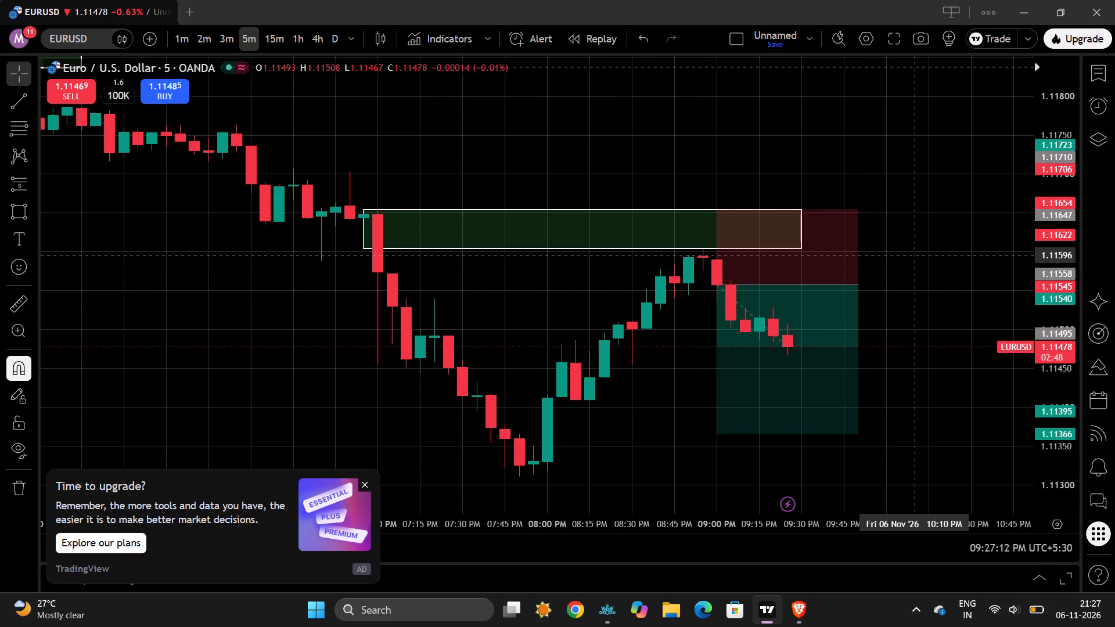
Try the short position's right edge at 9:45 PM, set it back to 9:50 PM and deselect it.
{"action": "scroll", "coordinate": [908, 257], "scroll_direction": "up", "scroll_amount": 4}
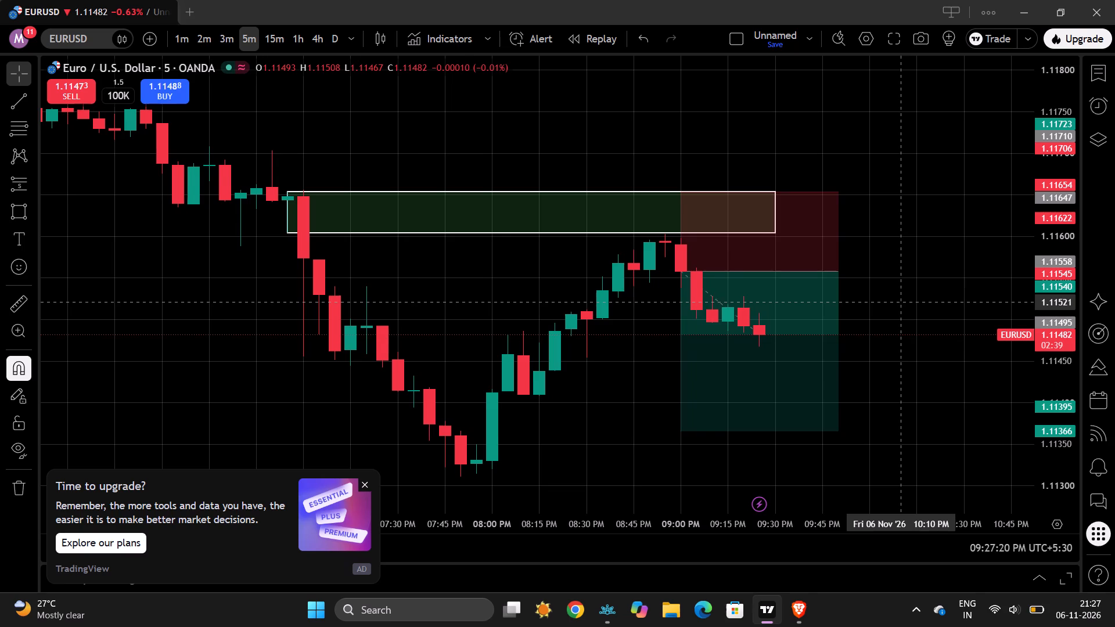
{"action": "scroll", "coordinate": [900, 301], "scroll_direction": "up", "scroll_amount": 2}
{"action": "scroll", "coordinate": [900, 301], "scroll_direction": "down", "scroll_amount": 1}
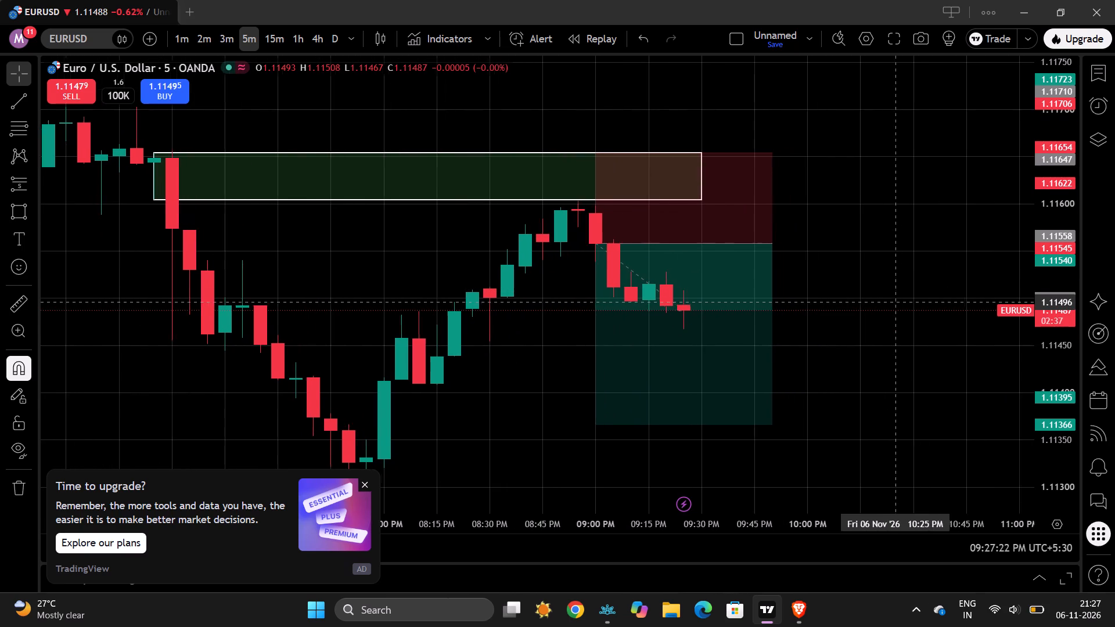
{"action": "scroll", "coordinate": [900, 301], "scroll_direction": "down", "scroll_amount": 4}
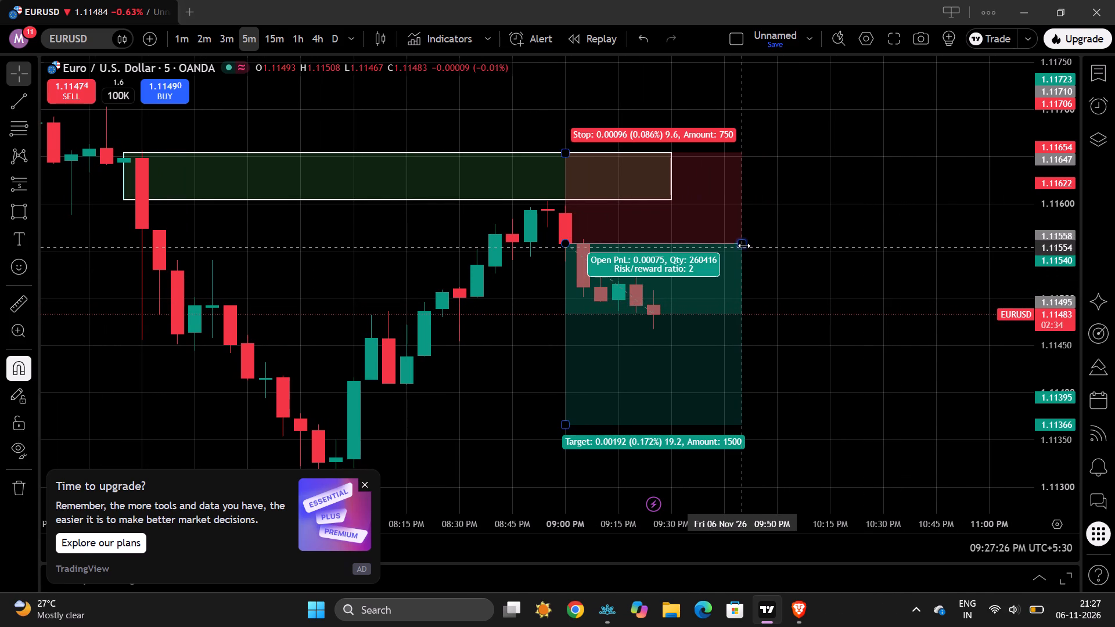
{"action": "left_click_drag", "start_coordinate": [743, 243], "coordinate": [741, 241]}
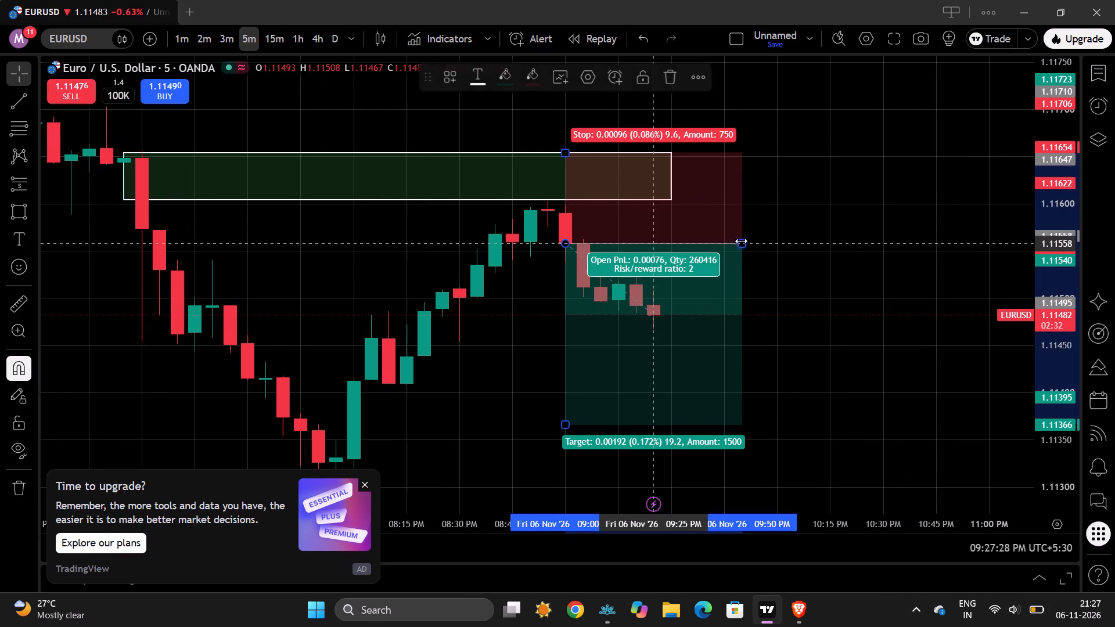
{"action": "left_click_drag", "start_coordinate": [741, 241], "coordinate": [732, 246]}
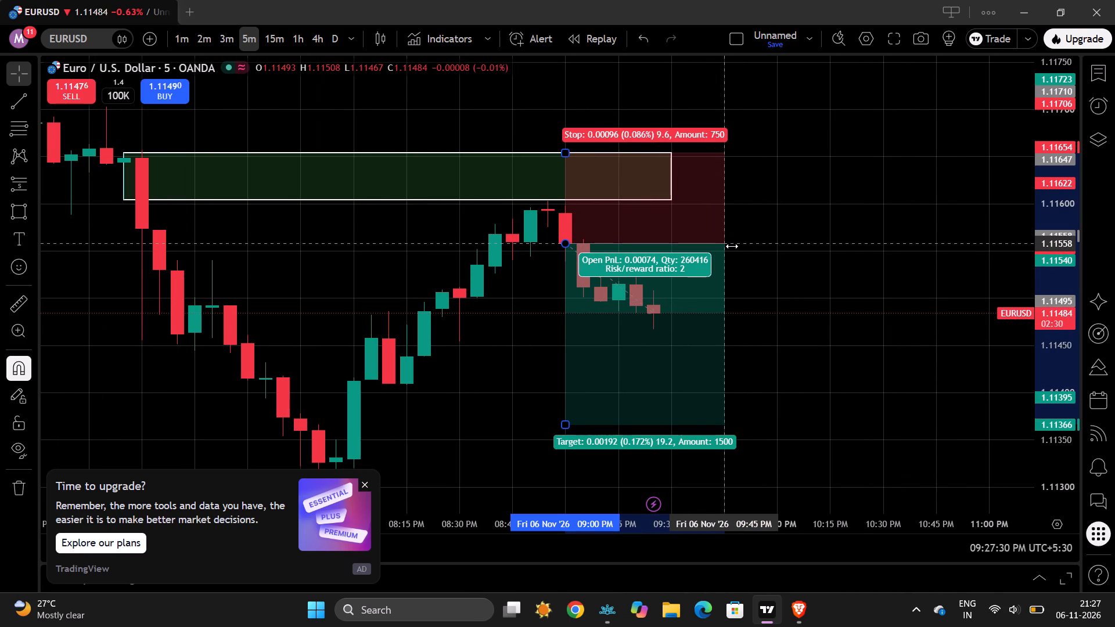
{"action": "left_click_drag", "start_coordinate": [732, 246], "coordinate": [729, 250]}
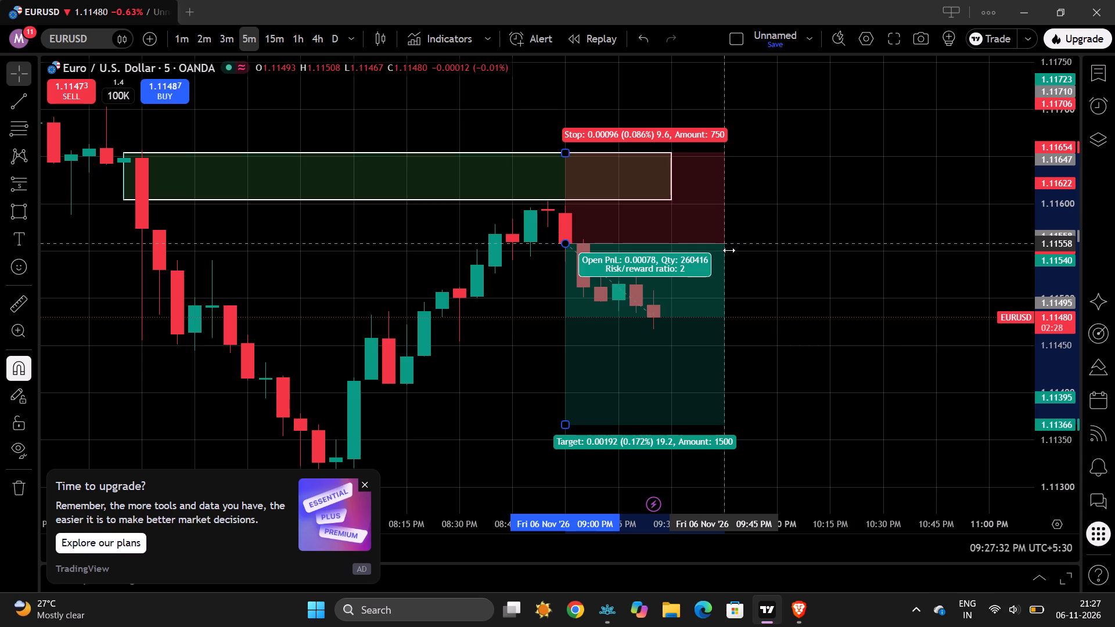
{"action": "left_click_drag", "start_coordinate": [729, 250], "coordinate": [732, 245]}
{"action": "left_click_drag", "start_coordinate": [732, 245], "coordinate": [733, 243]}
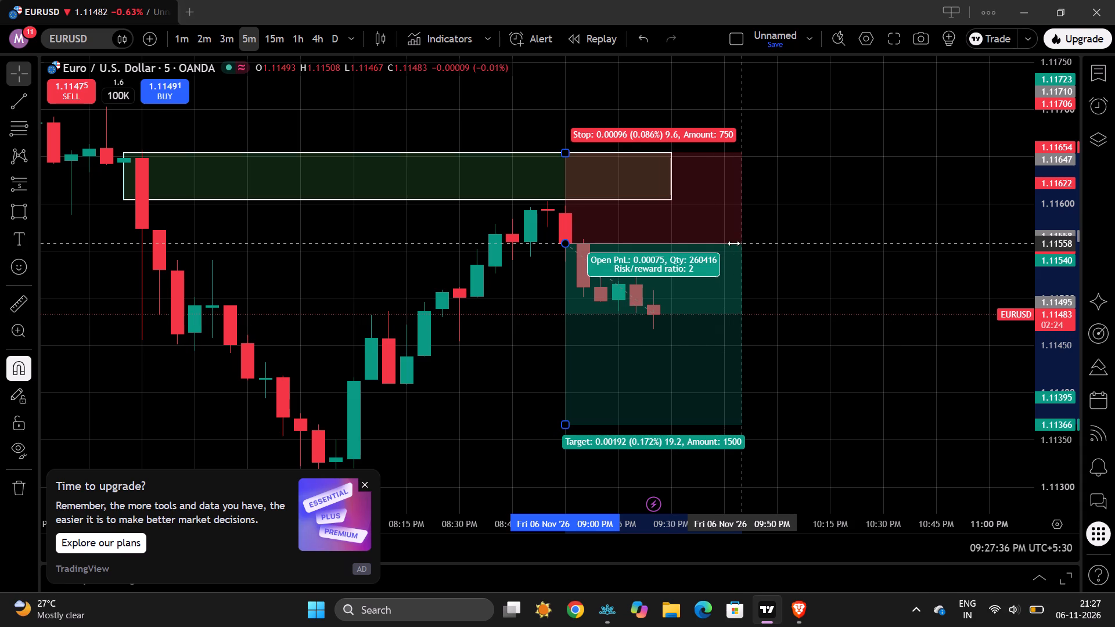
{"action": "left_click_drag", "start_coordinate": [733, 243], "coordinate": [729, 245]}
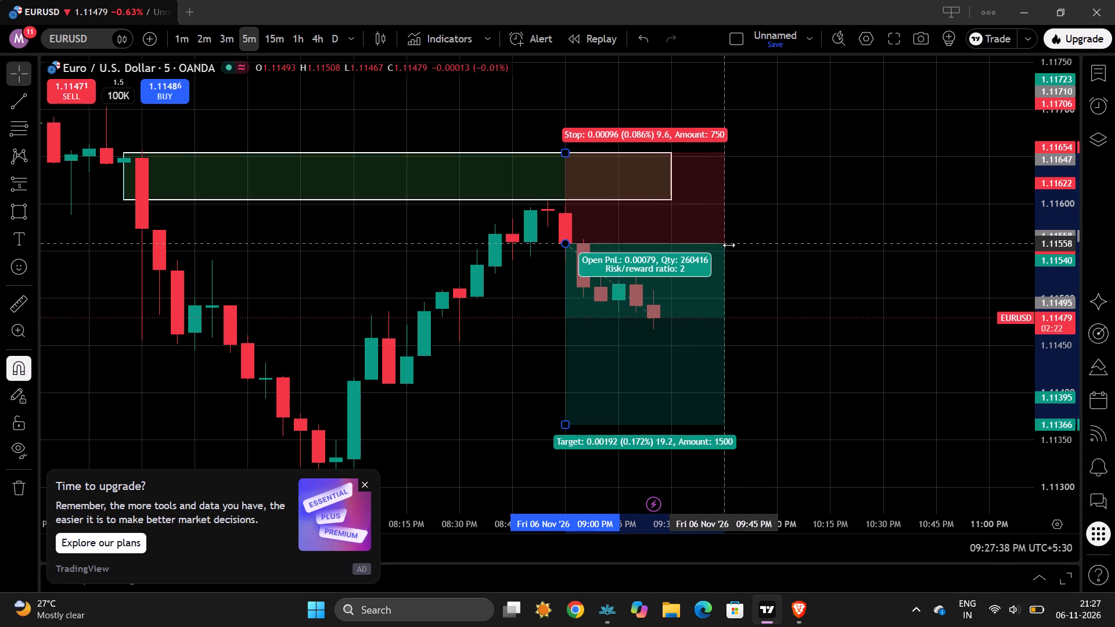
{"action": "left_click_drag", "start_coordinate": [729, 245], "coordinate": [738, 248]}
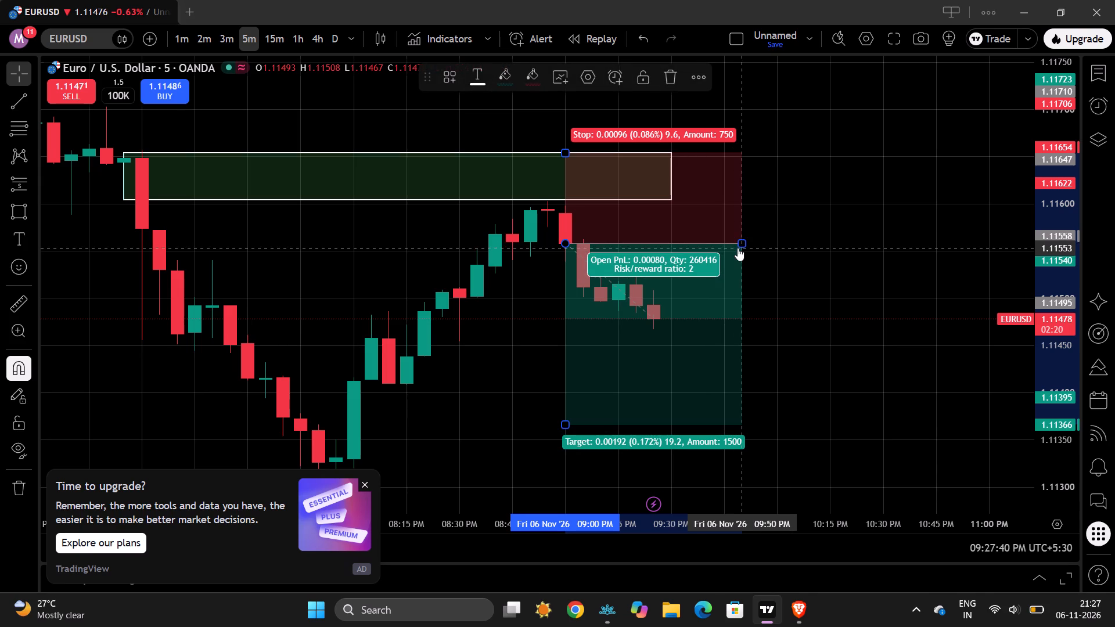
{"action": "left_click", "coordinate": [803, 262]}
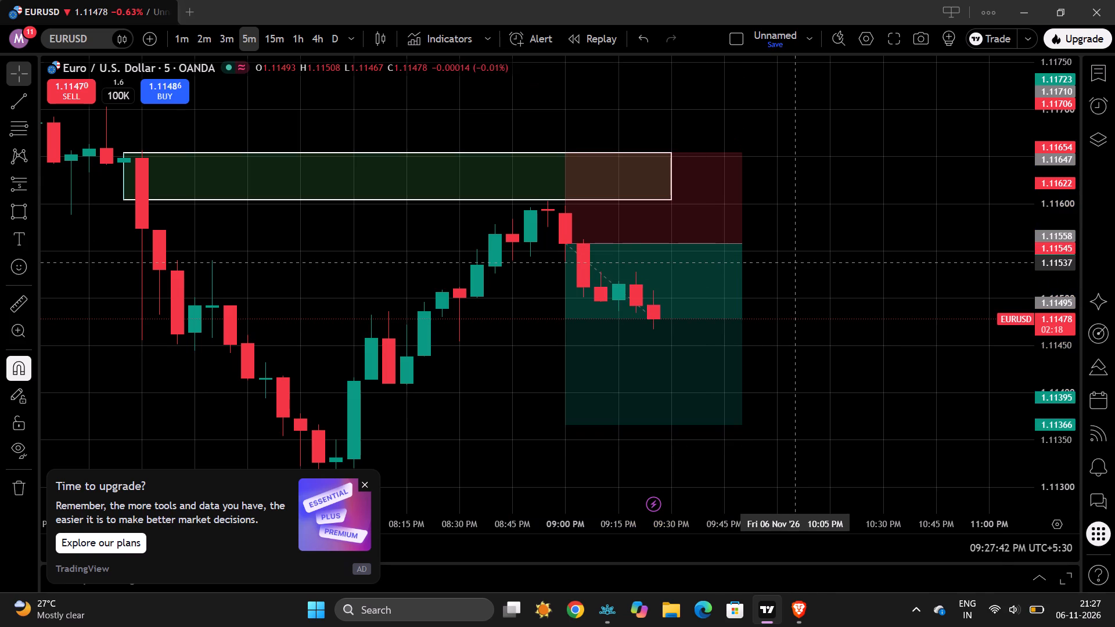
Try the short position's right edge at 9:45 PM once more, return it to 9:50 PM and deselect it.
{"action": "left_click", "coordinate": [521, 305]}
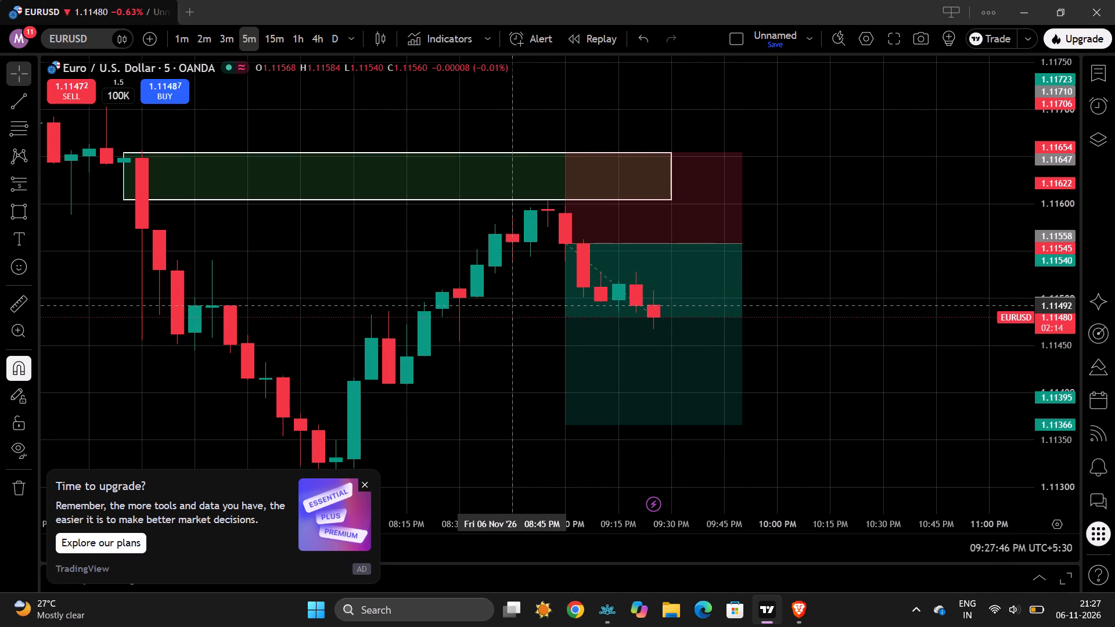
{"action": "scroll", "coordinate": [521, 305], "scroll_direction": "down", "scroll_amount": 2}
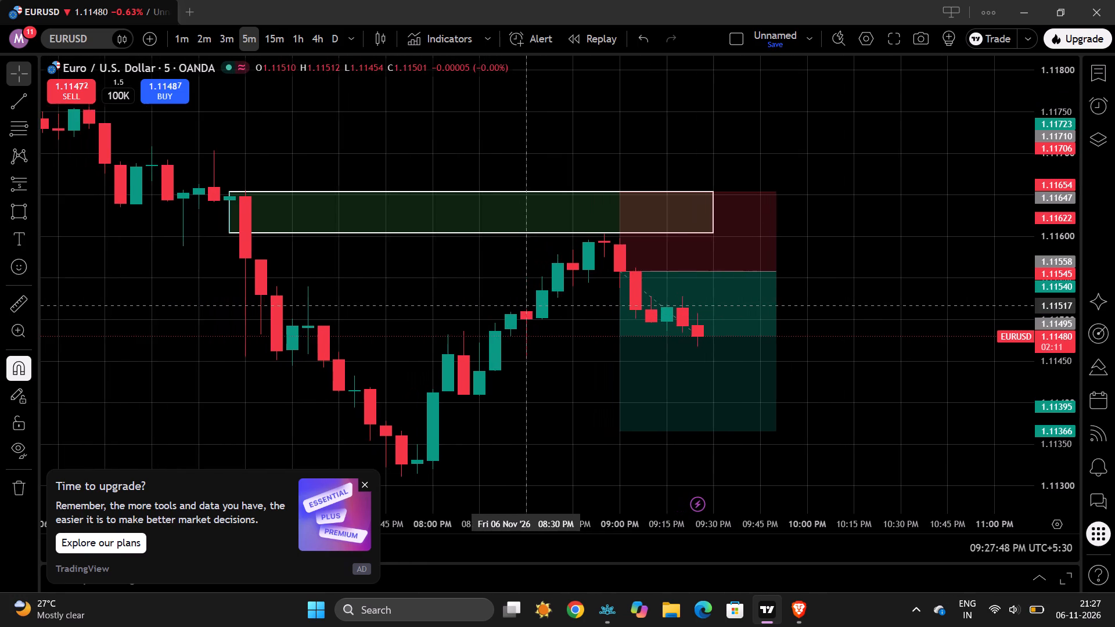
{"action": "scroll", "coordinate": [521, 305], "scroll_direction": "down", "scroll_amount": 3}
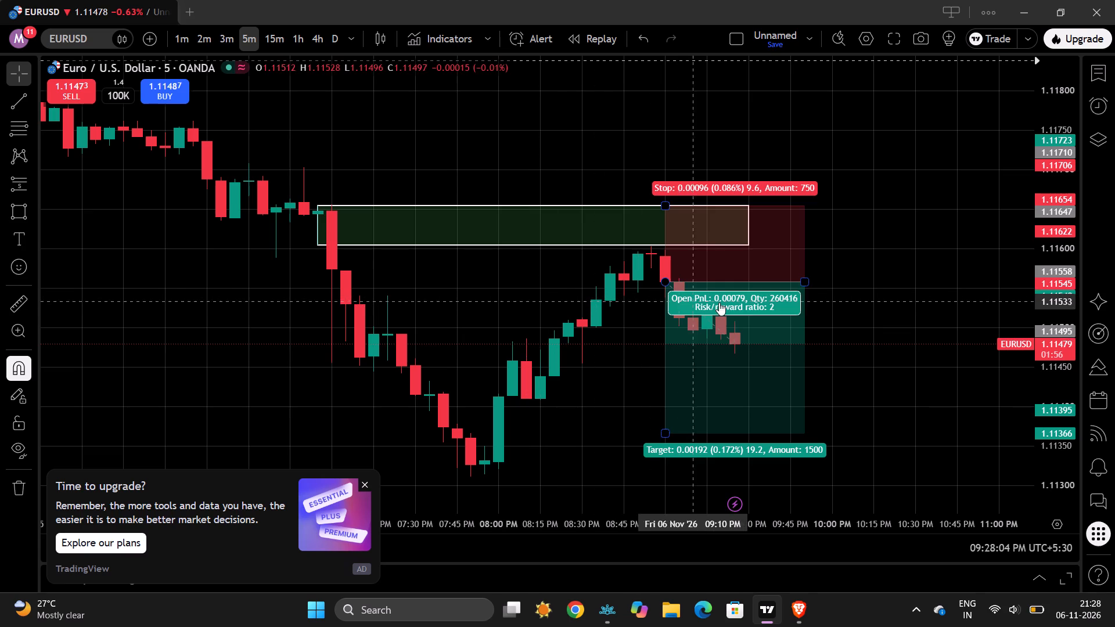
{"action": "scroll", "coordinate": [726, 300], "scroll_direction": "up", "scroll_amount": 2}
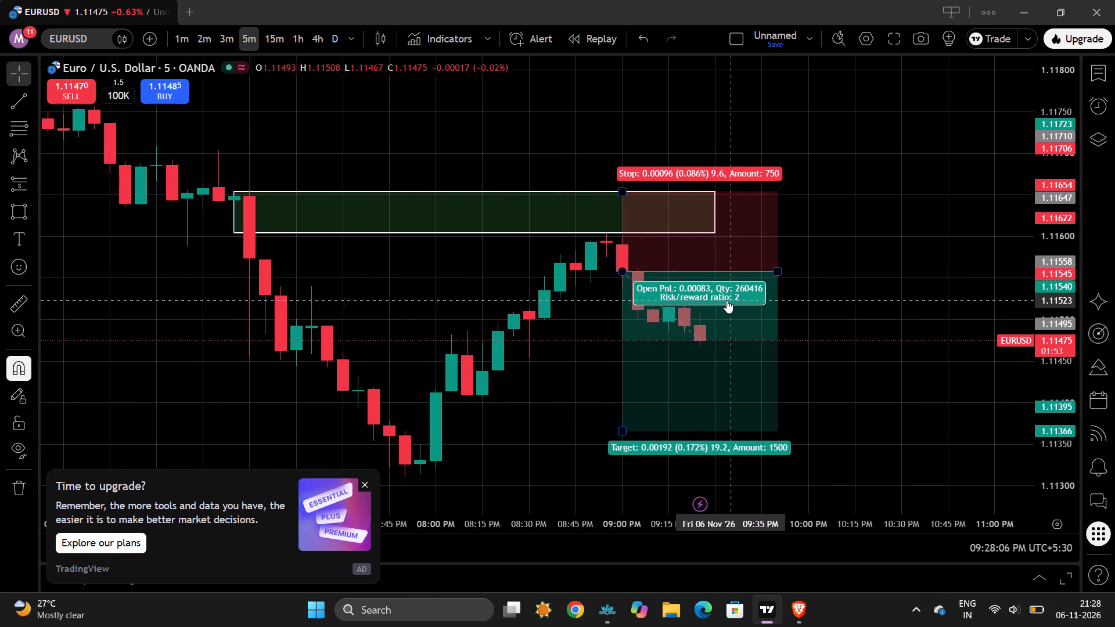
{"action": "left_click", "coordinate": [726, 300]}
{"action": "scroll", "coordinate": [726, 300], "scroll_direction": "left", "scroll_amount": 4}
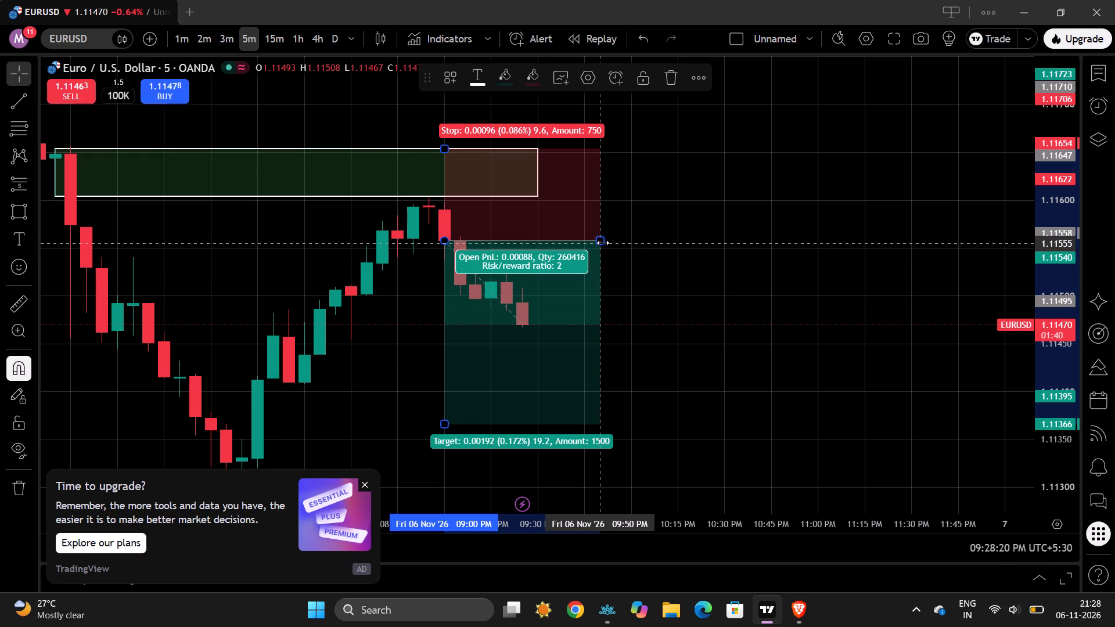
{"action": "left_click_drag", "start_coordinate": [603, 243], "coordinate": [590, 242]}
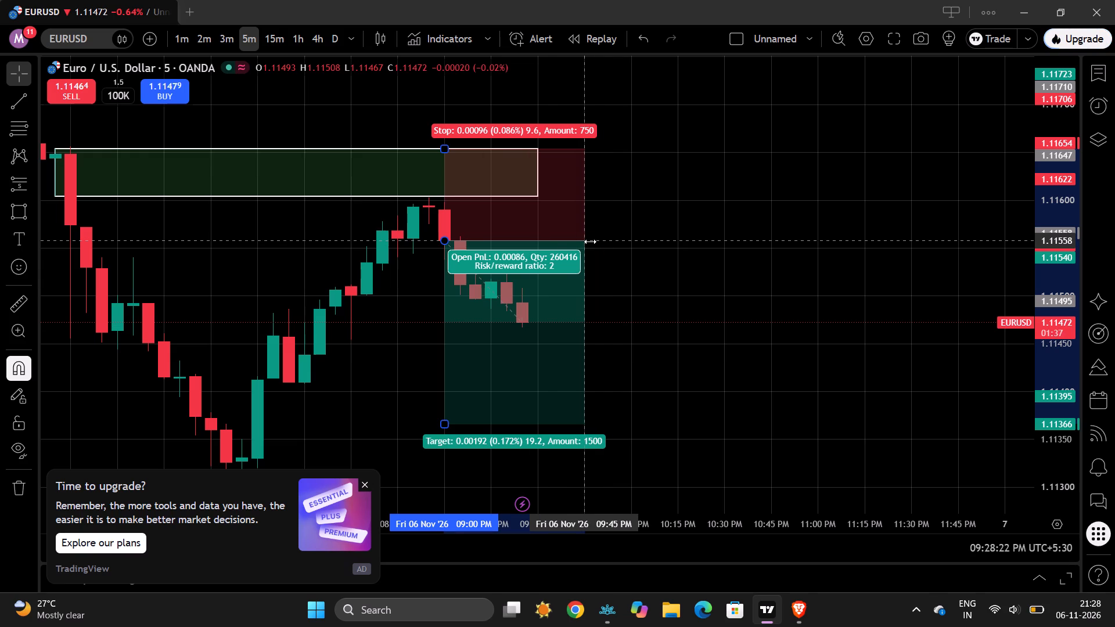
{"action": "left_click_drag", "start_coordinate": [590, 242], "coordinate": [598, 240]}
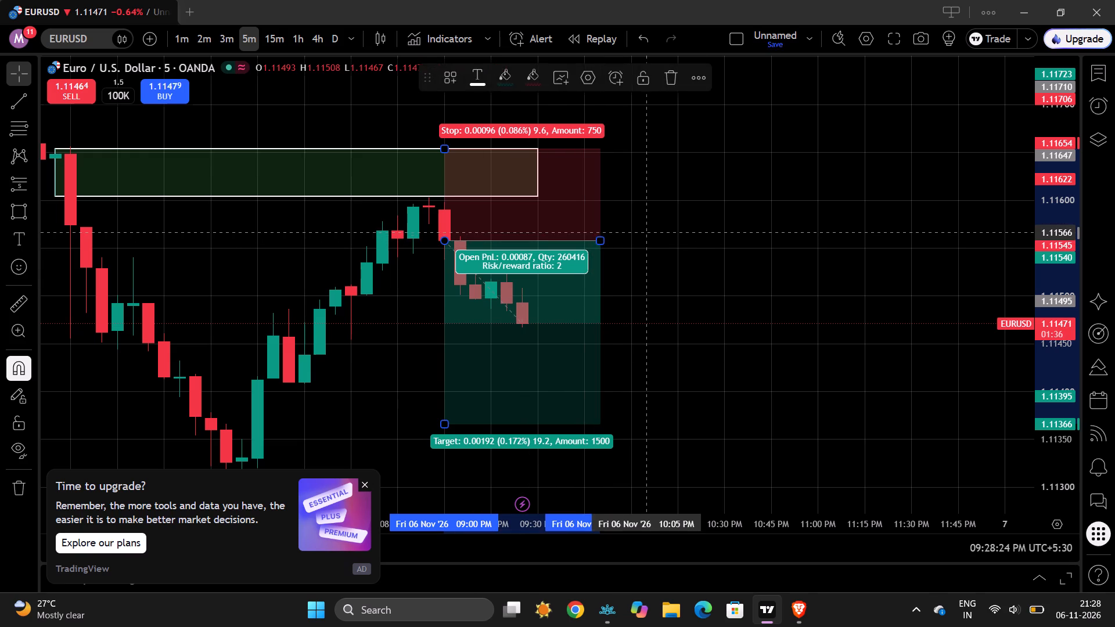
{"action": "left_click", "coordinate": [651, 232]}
Switch to Match-Trader and show the EURUSD.x chart at the M5 interval.
{"action": "scroll", "coordinate": [651, 232], "scroll_direction": "down", "scroll_amount": 1}
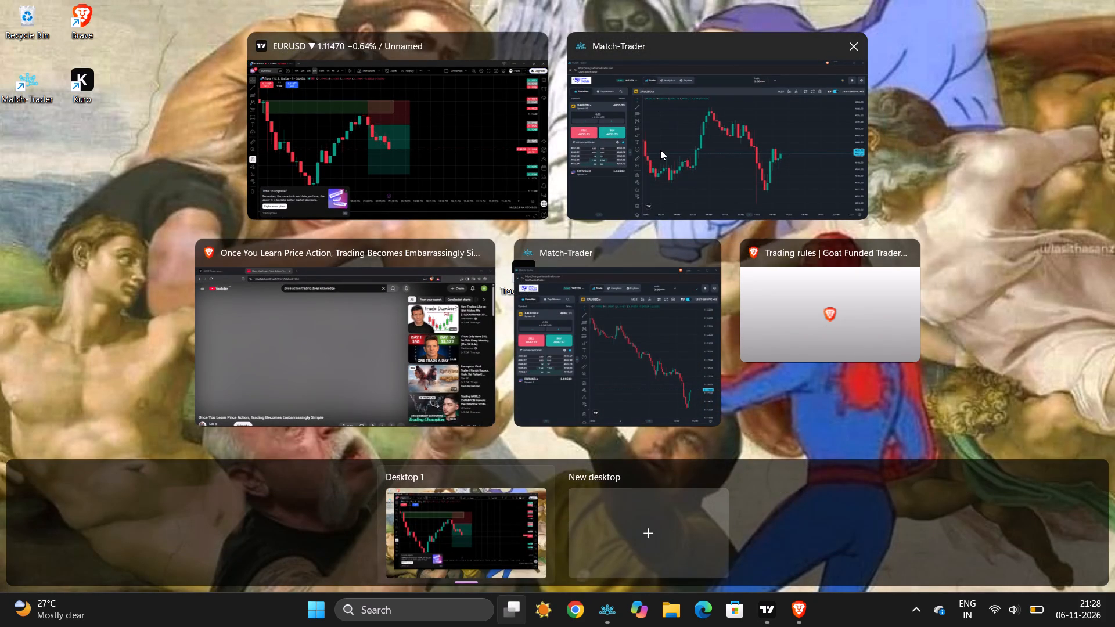
{"action": "left_click", "coordinate": [660, 150]}
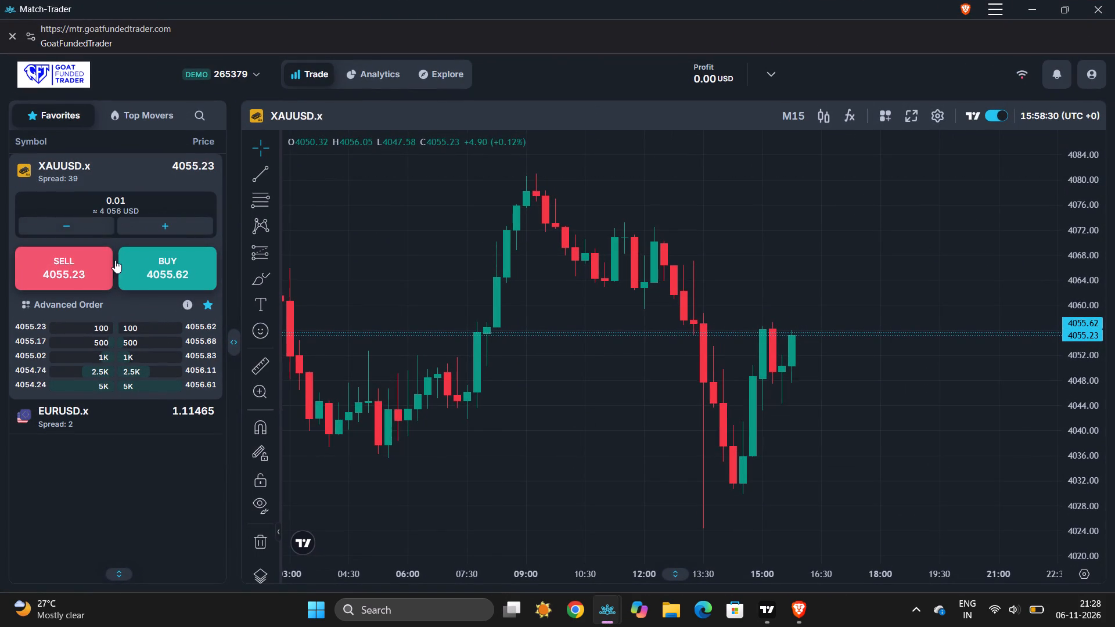
{"action": "left_click", "coordinate": [127, 413]}
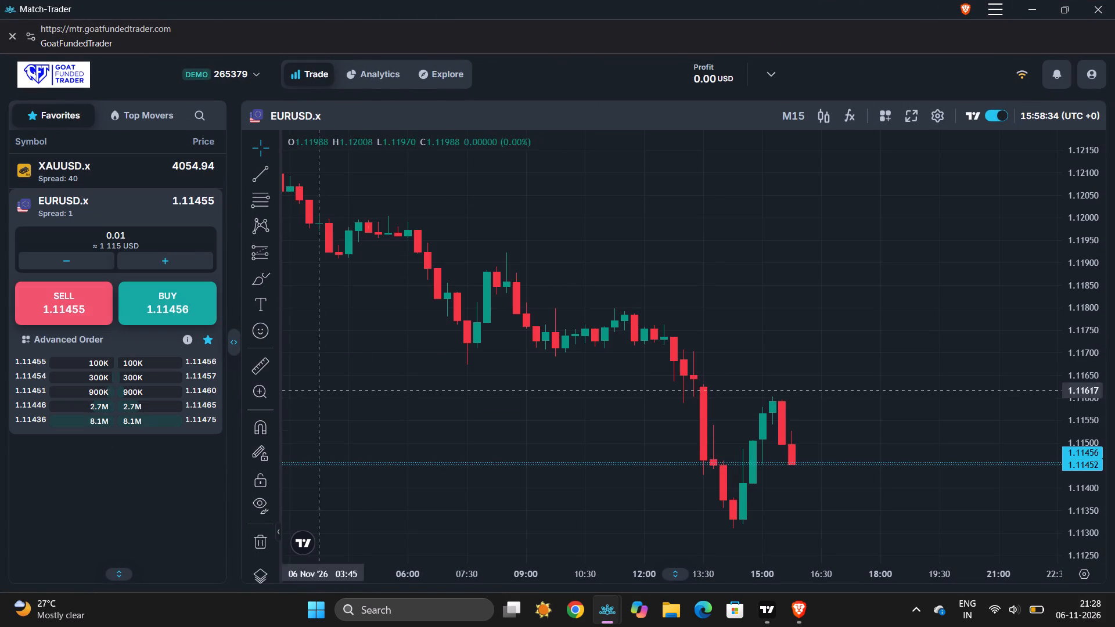
{"action": "scroll", "coordinate": [722, 353], "scroll_direction": "up", "scroll_amount": 4}
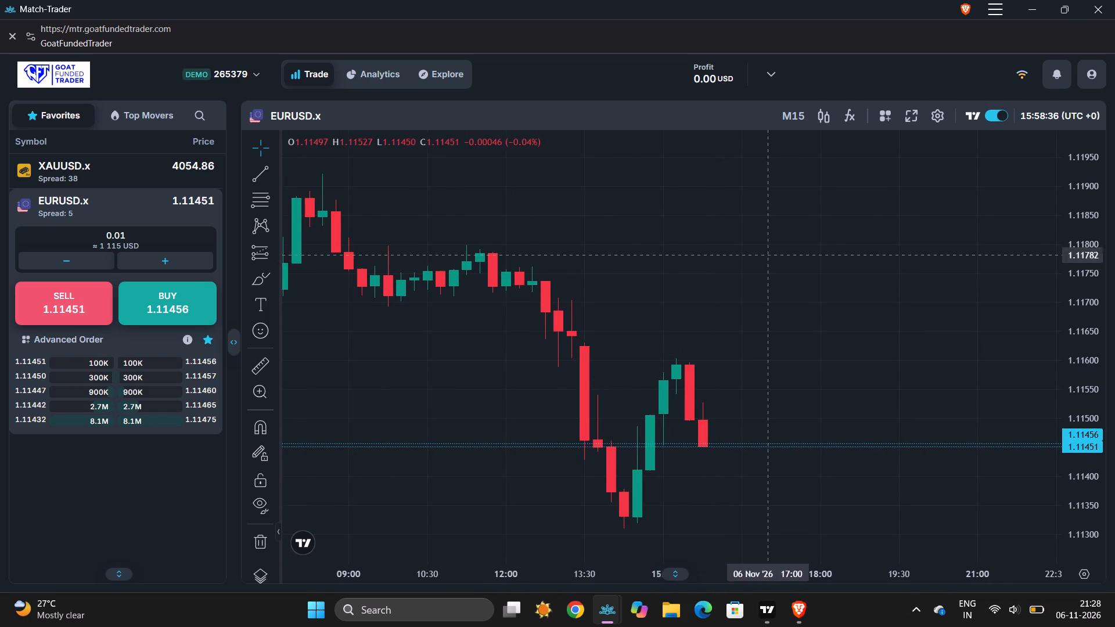
{"action": "left_click", "coordinate": [791, 124]}
{"action": "left_click", "coordinate": [811, 208]}
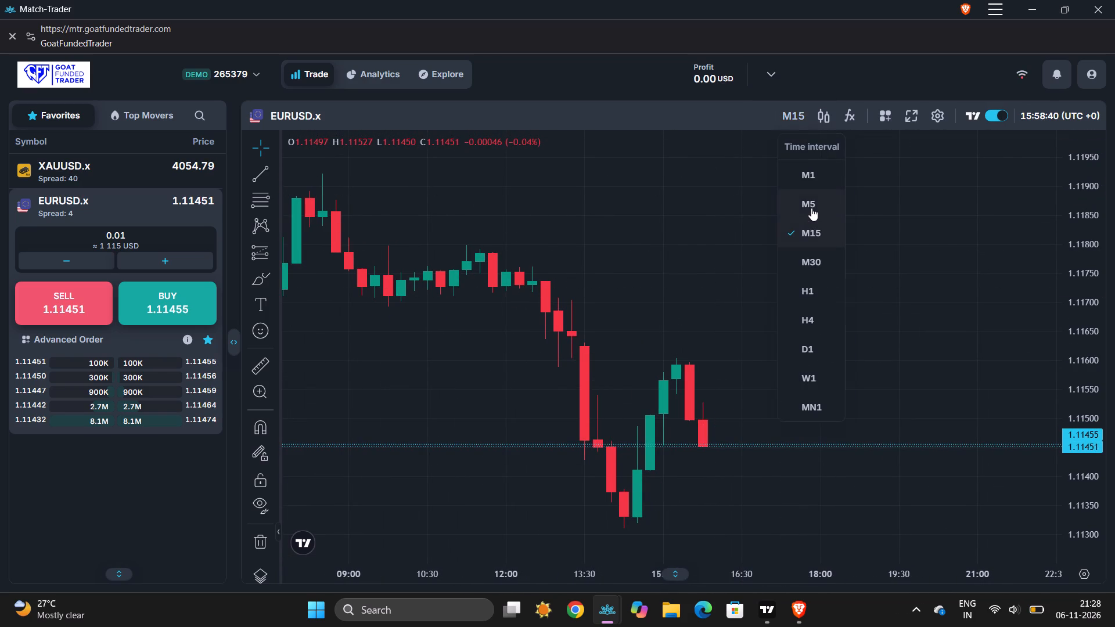
{"action": "scroll", "coordinate": [522, 248], "scroll_direction": "right", "scroll_amount": 3}
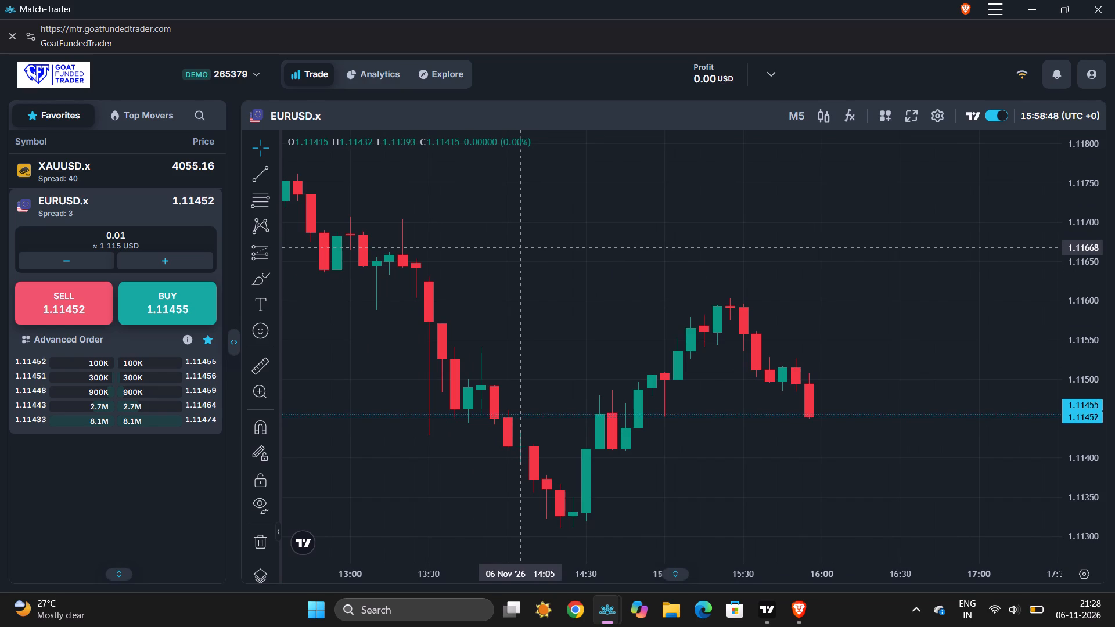
Switch to TradingView, review the marked zone and short position on the 5-minute EURUSD chart, and return to Match-Trader.
{"action": "left_click", "coordinate": [688, 118]}
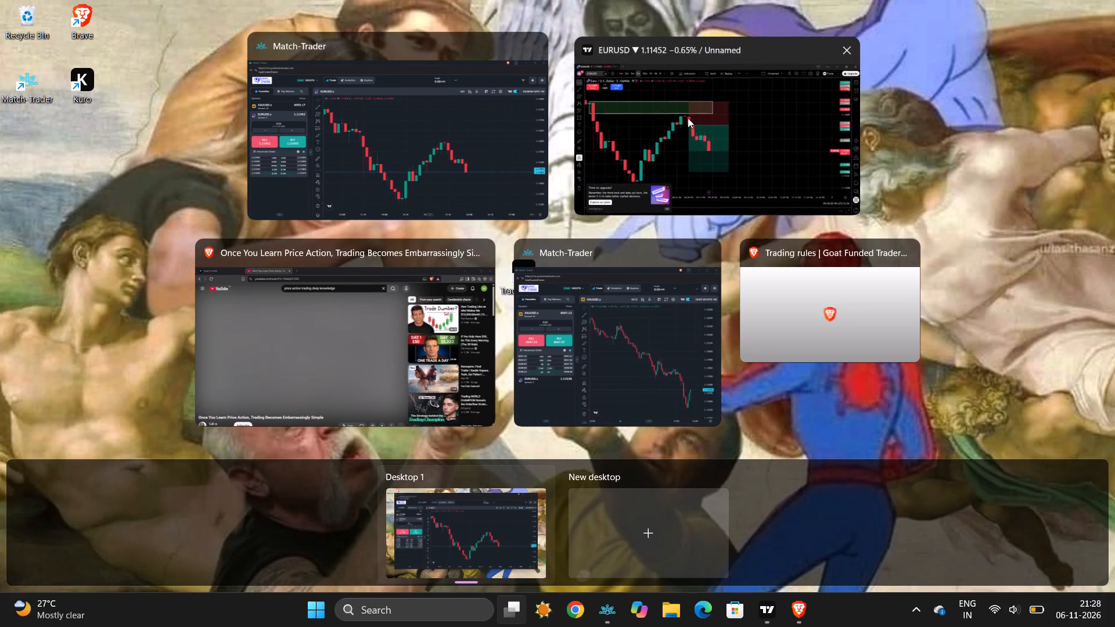
{"action": "scroll", "coordinate": [688, 118], "scroll_direction": "right", "scroll_amount": 2}
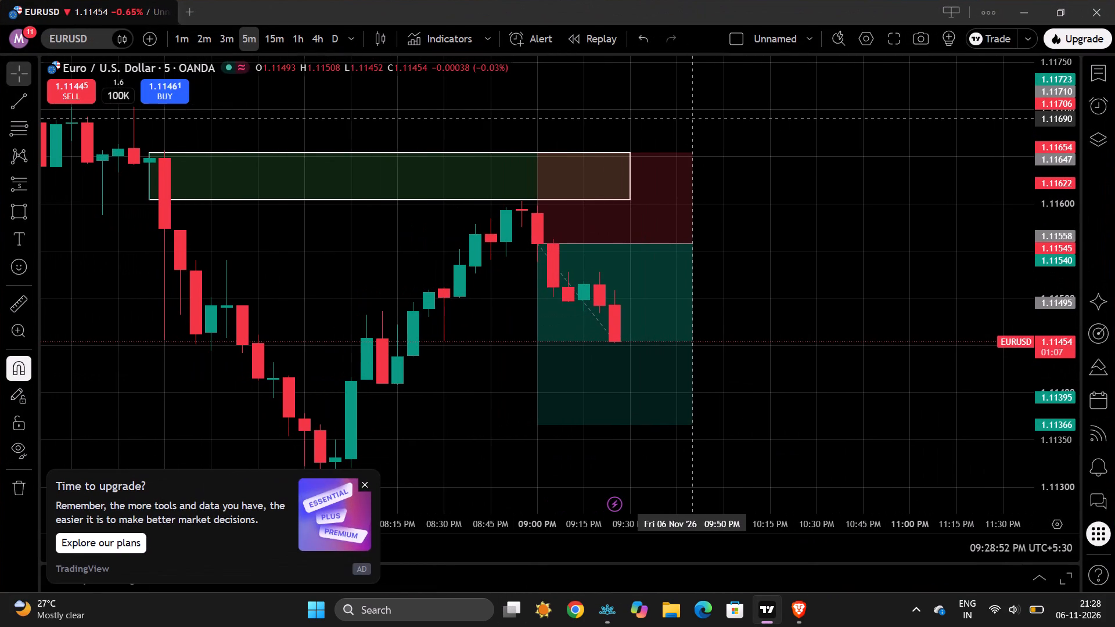
{"action": "scroll", "coordinate": [688, 118], "scroll_direction": "down", "scroll_amount": 1}
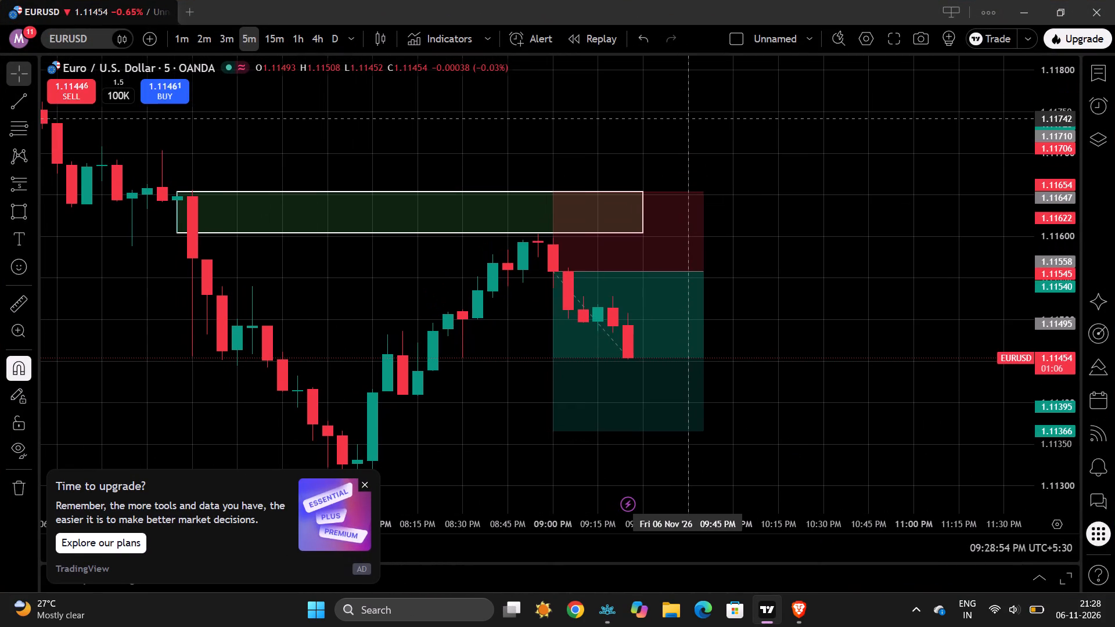
{"action": "left_click", "coordinate": [725, 145]}
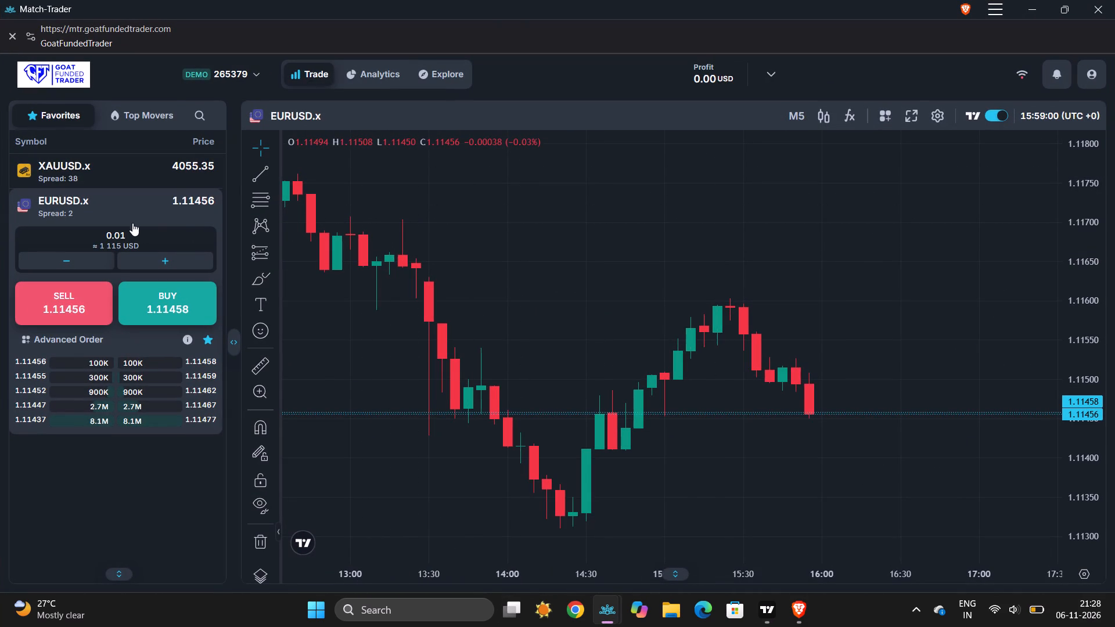
Draw a rectangle zone on the EURUSD.x chart from about 13:15 to 16:00, between about 1.11659 and 1.11632, and deselect it.
{"action": "left_click", "coordinate": [278, 276]}
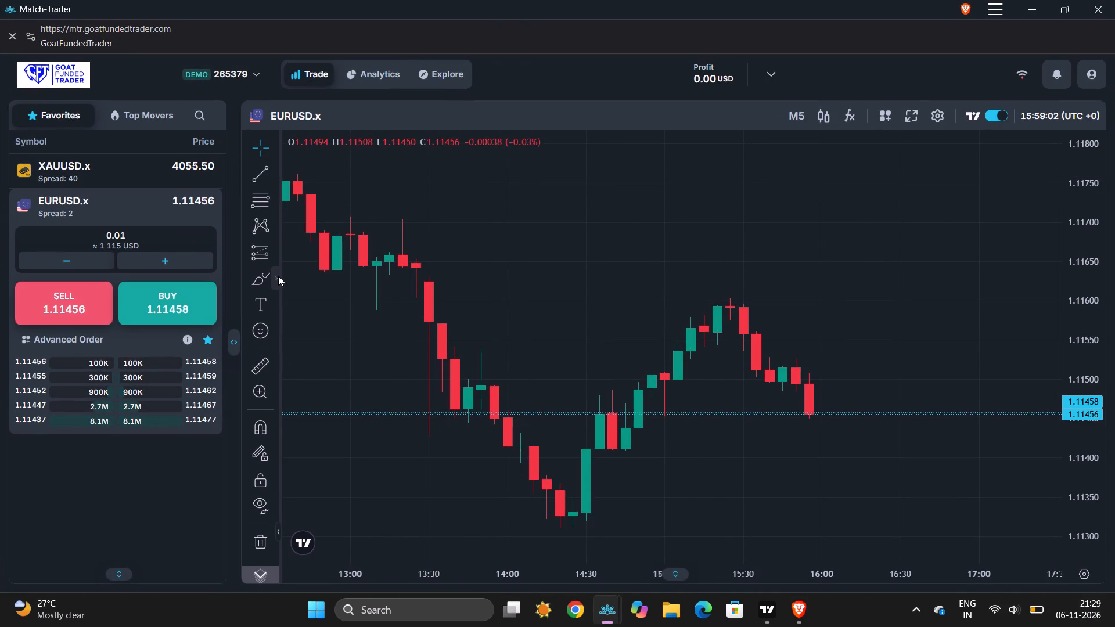
{"action": "left_click", "coordinate": [323, 399]}
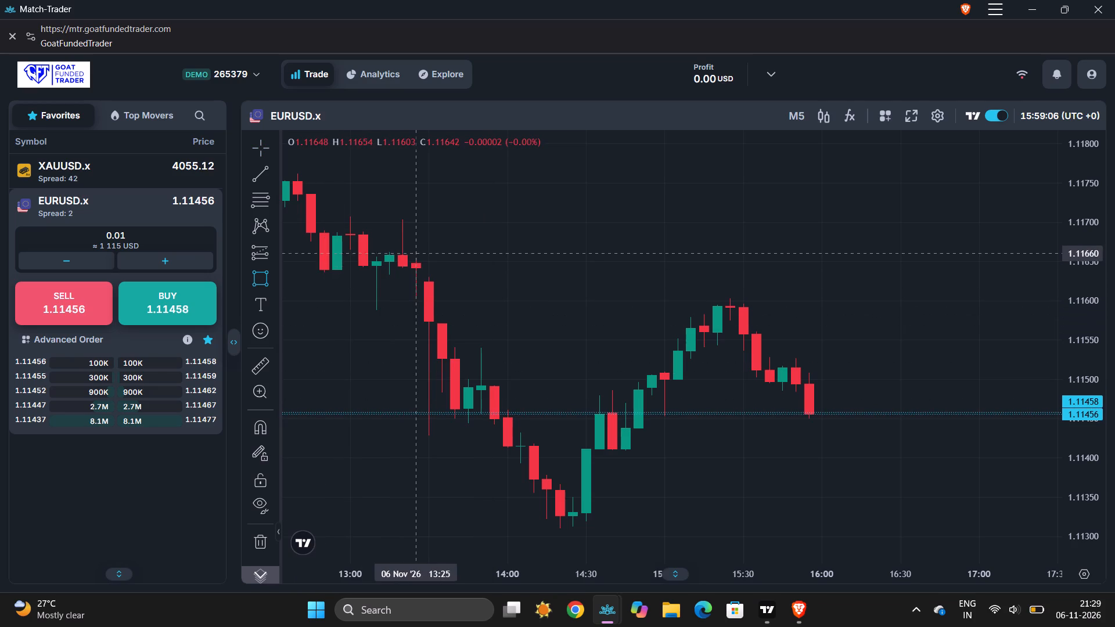
{"action": "left_click_drag", "start_coordinate": [390, 254], "coordinate": [665, 275]}
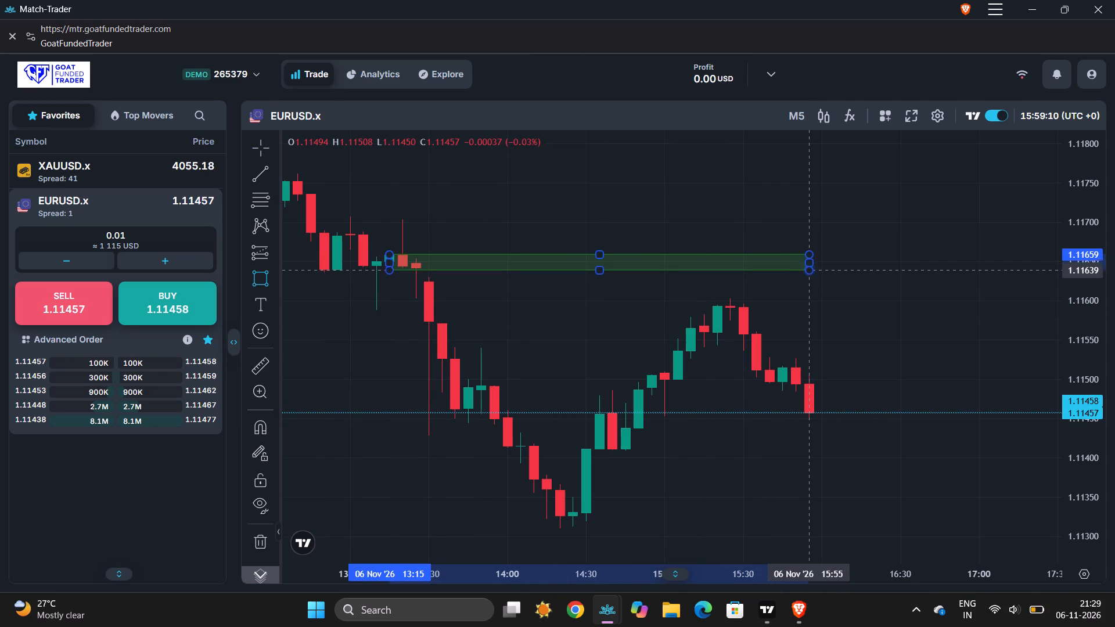
{"action": "left_click", "coordinate": [816, 275]}
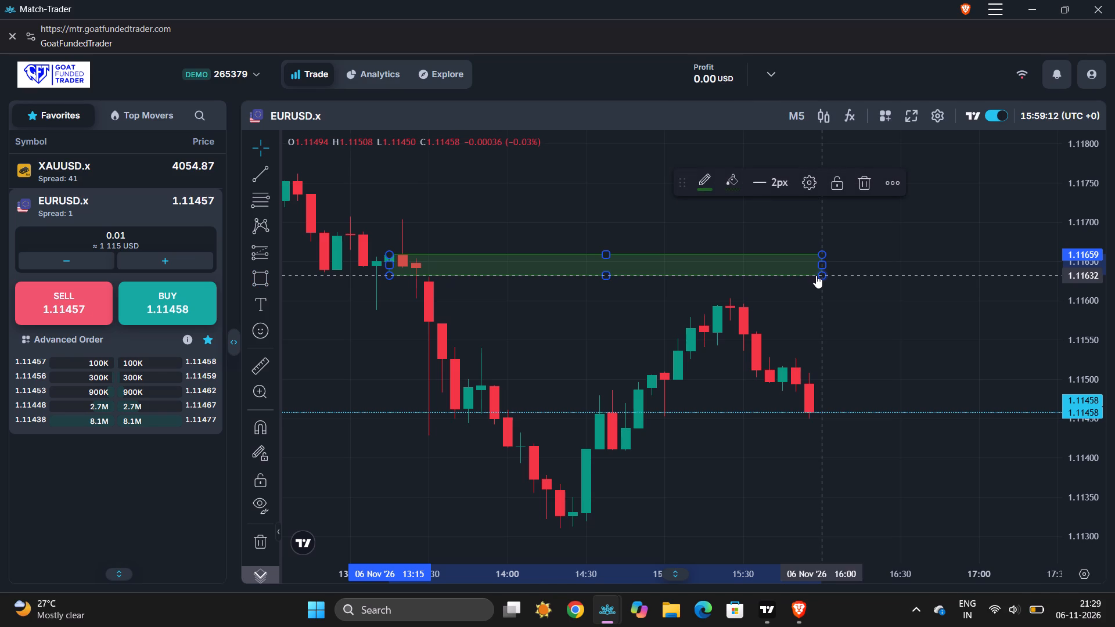
{"action": "left_click", "coordinate": [929, 243]}
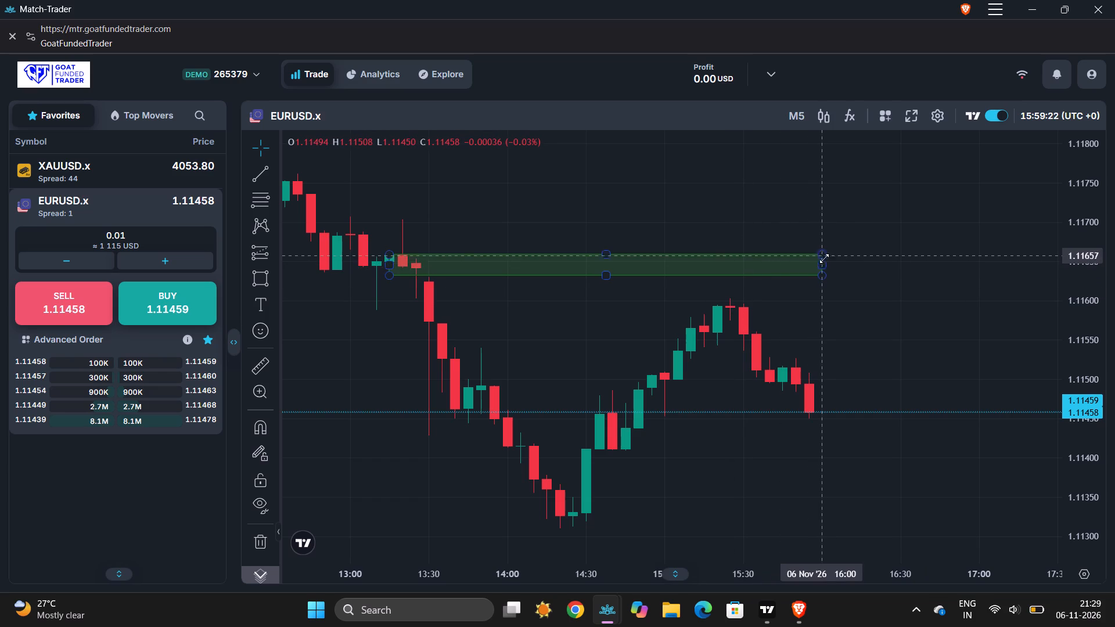
Try the rectangle zone's right edge at about 15:35, and extend it to about 16:05.
{"action": "left_click_drag", "start_coordinate": [819, 266], "coordinate": [799, 270]}
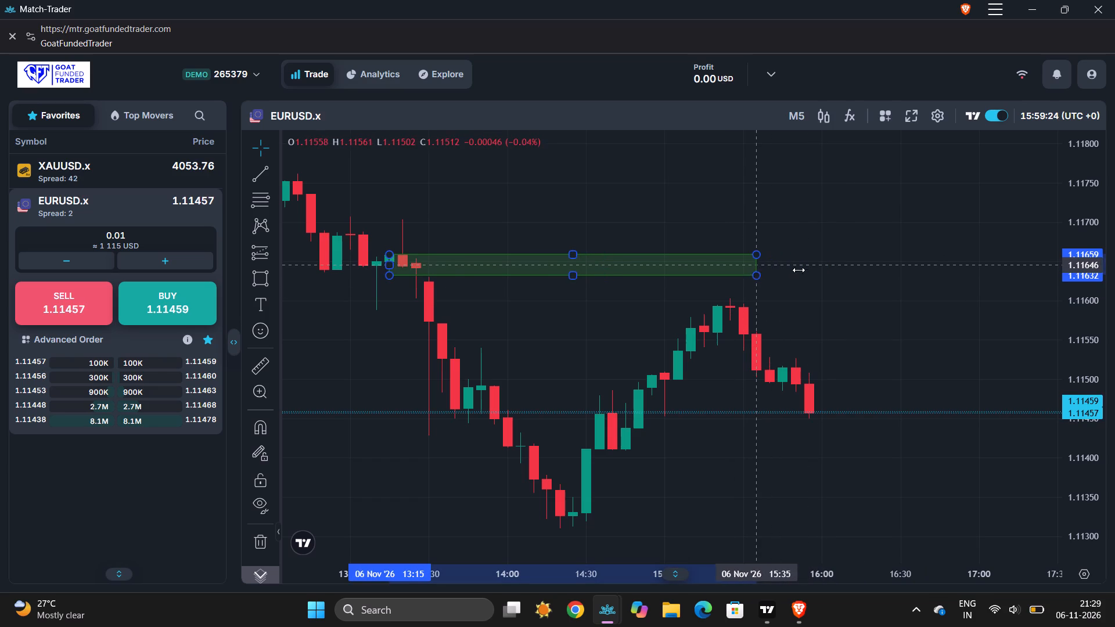
{"action": "left_click_drag", "start_coordinate": [799, 270], "coordinate": [839, 266]}
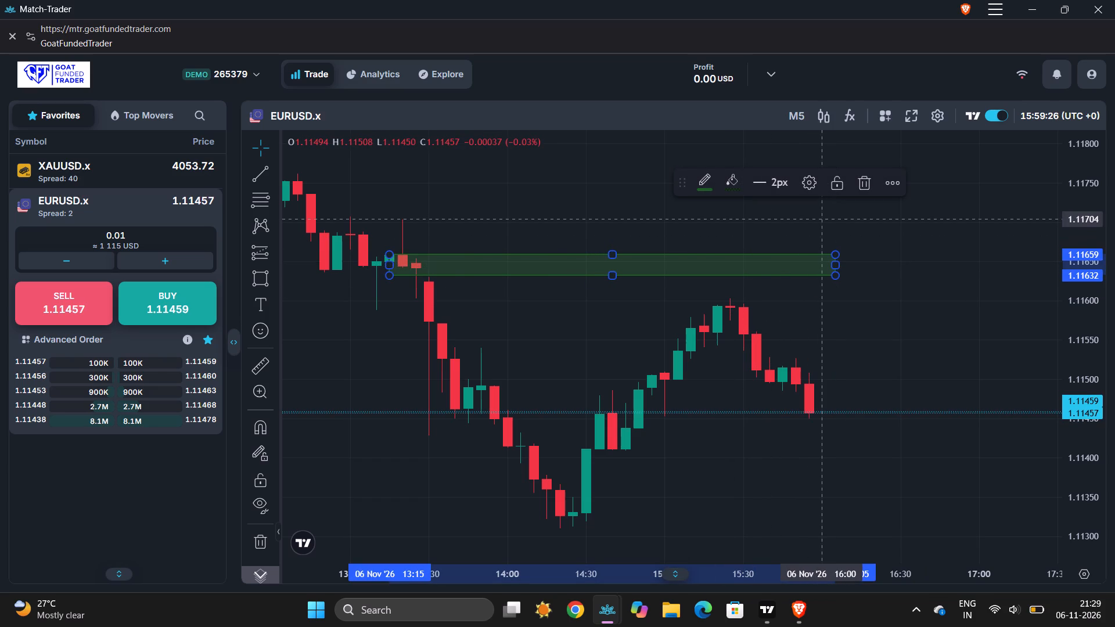
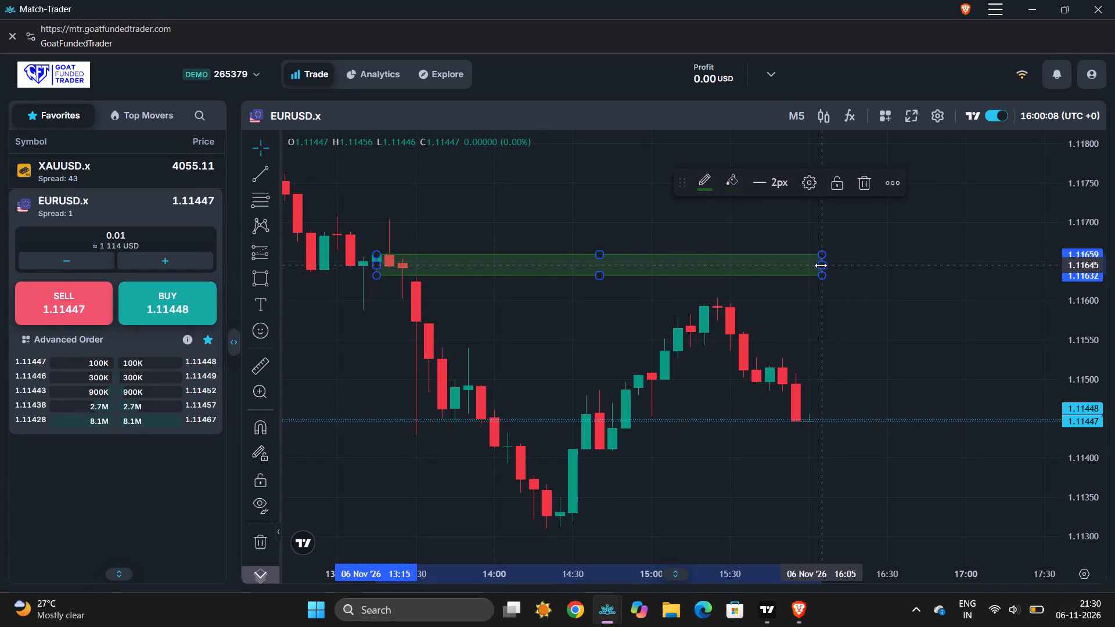
Adjust the right edge of the rectangle zone on the EURUSD.x chart to 16:00 and deselect the zone.
{"action": "left_click_drag", "start_coordinate": [821, 265], "coordinate": [835, 267]}
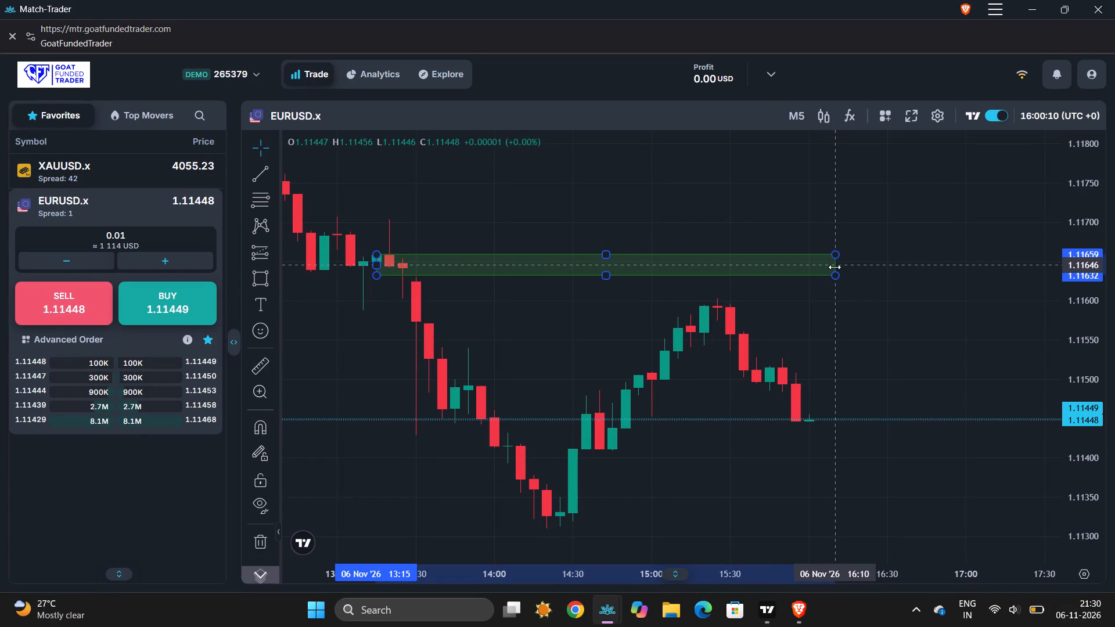
{"action": "left_click_drag", "start_coordinate": [835, 267], "coordinate": [839, 268]}
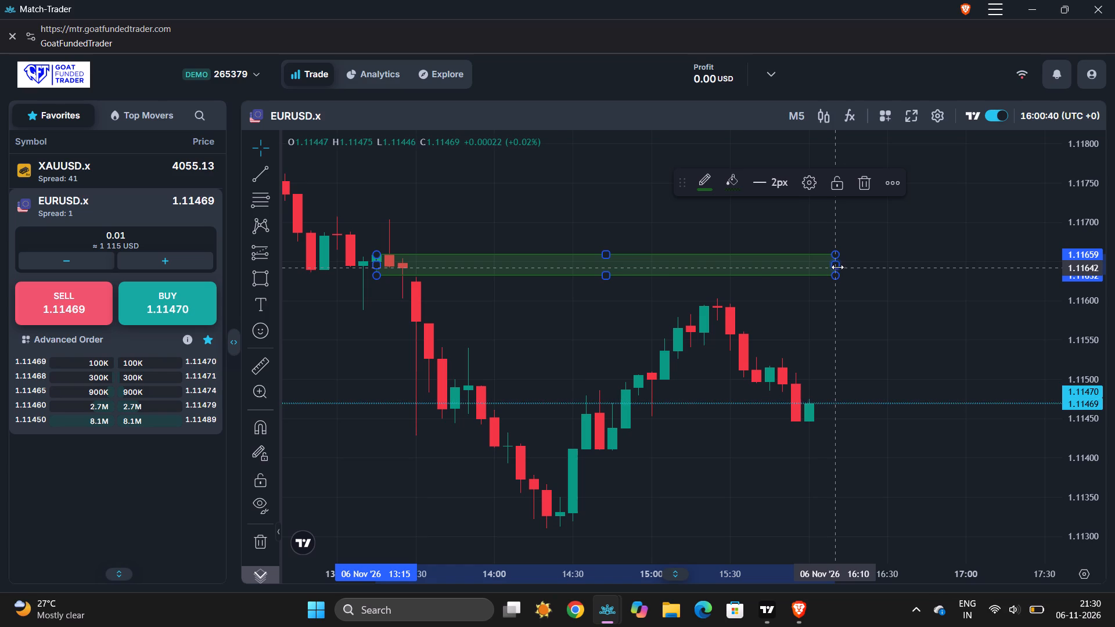
{"action": "left_click_drag", "start_coordinate": [836, 265], "coordinate": [844, 267]}
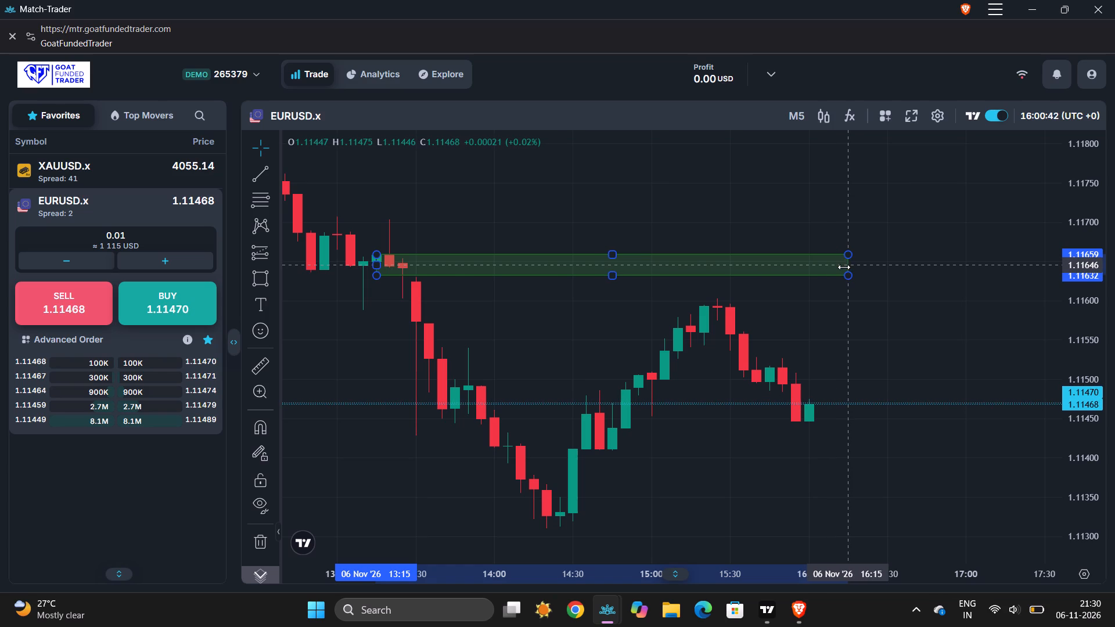
{"action": "left_click_drag", "start_coordinate": [844, 267], "coordinate": [815, 267]}
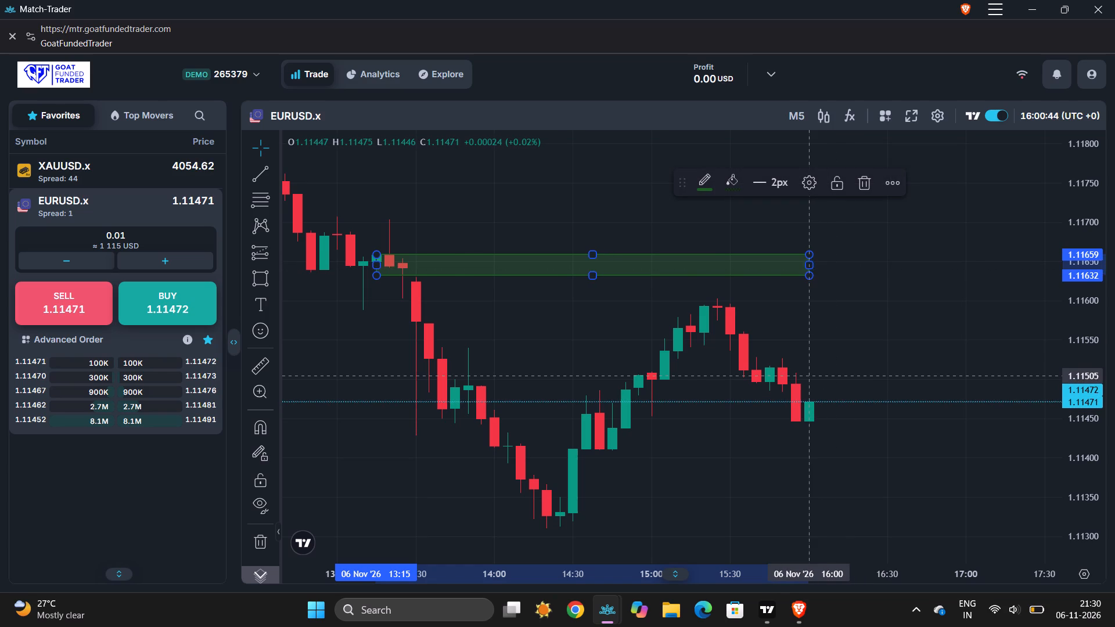
{"action": "left_click", "coordinate": [815, 376]}
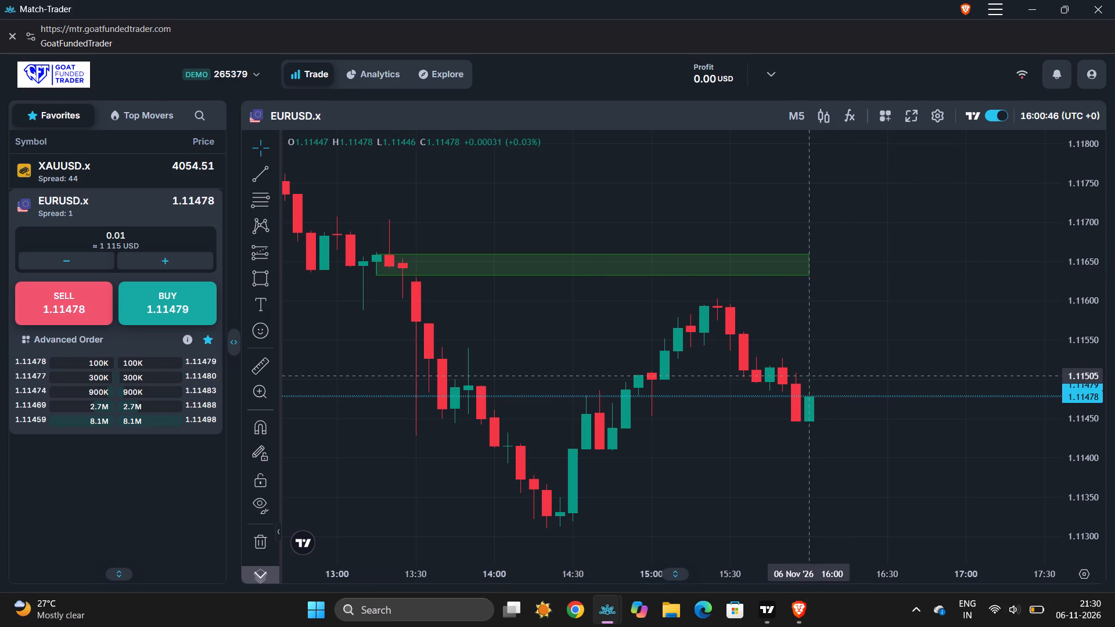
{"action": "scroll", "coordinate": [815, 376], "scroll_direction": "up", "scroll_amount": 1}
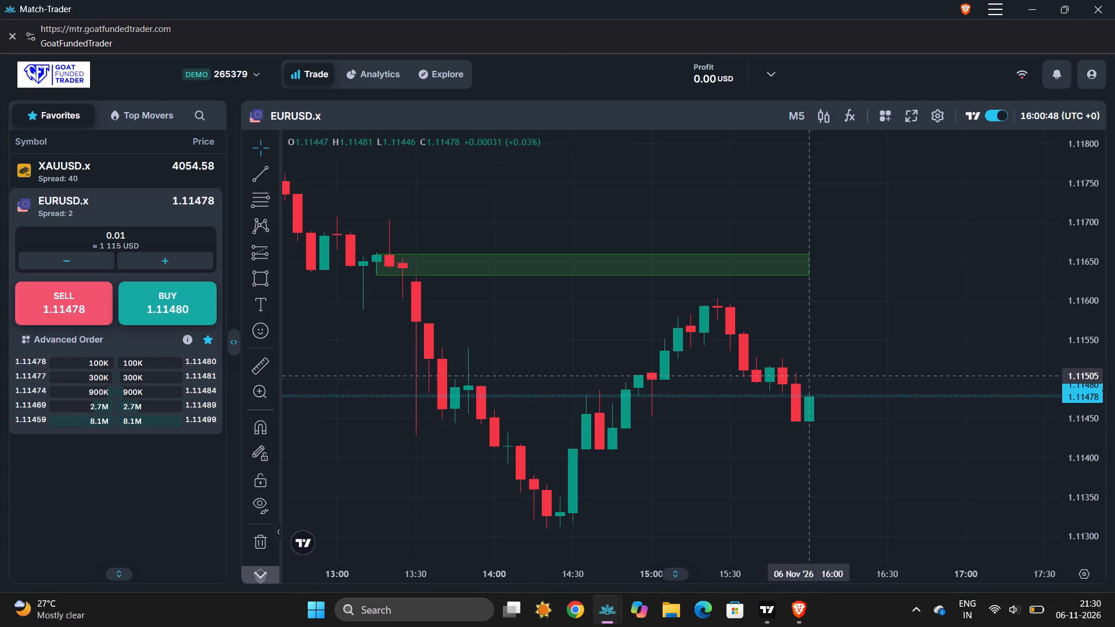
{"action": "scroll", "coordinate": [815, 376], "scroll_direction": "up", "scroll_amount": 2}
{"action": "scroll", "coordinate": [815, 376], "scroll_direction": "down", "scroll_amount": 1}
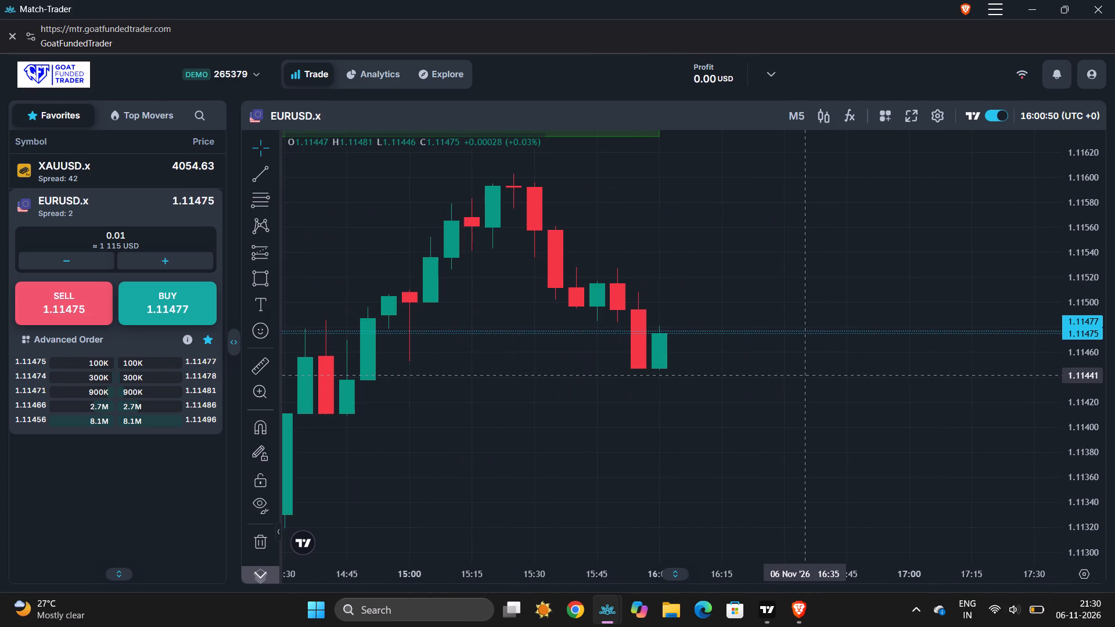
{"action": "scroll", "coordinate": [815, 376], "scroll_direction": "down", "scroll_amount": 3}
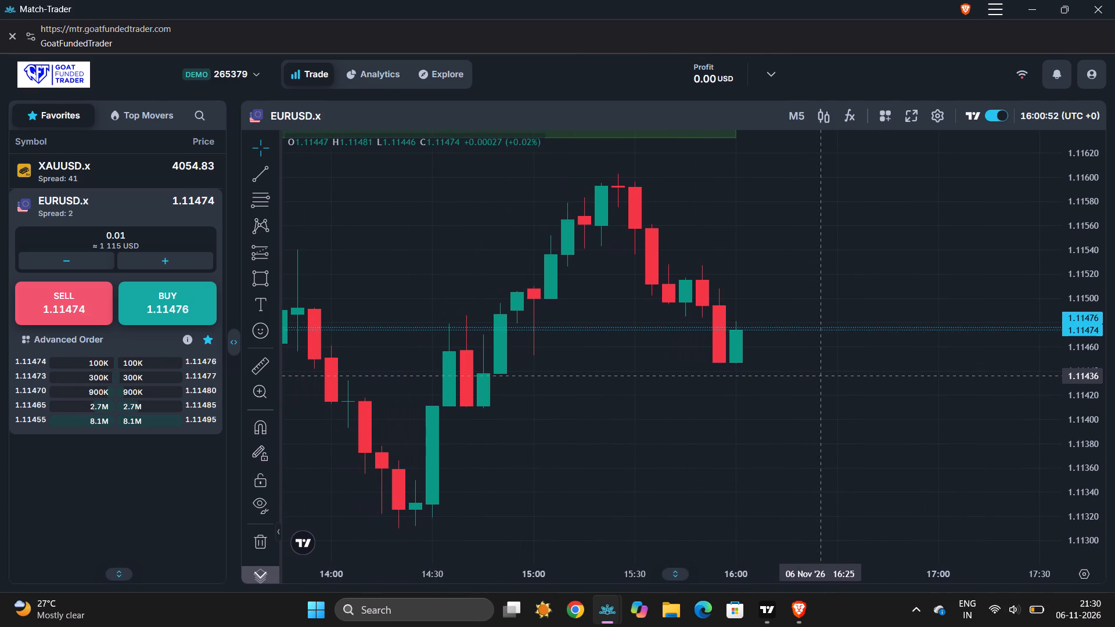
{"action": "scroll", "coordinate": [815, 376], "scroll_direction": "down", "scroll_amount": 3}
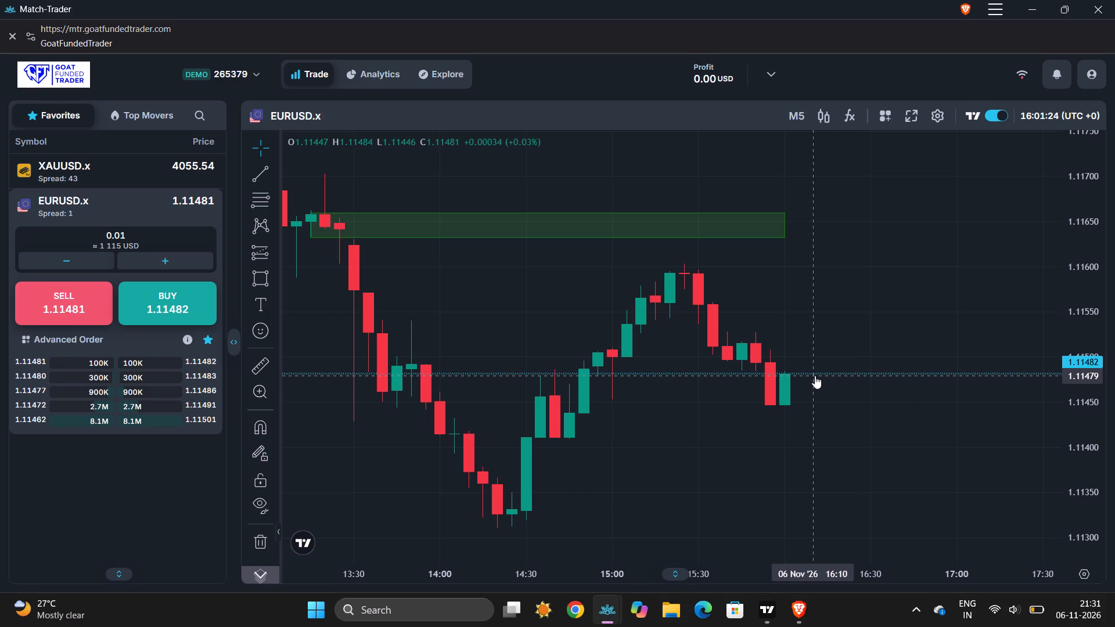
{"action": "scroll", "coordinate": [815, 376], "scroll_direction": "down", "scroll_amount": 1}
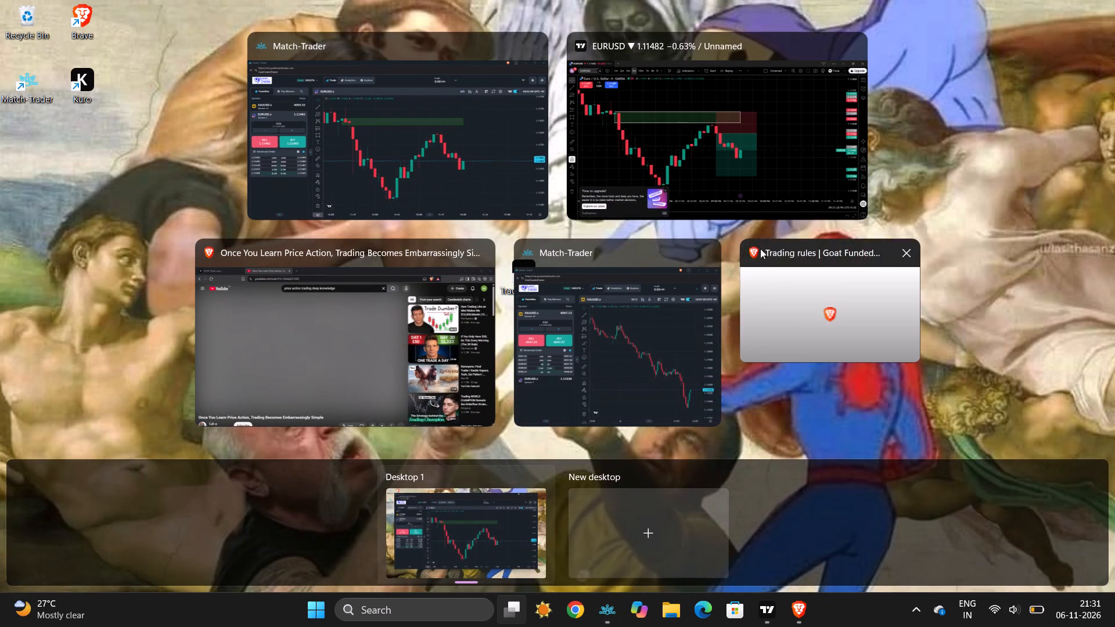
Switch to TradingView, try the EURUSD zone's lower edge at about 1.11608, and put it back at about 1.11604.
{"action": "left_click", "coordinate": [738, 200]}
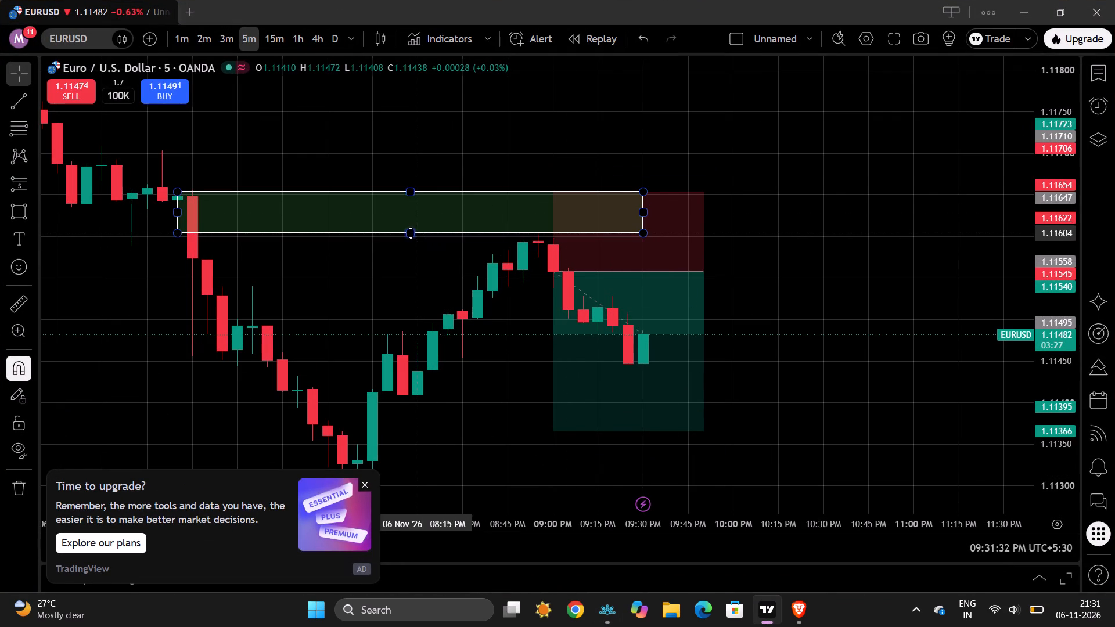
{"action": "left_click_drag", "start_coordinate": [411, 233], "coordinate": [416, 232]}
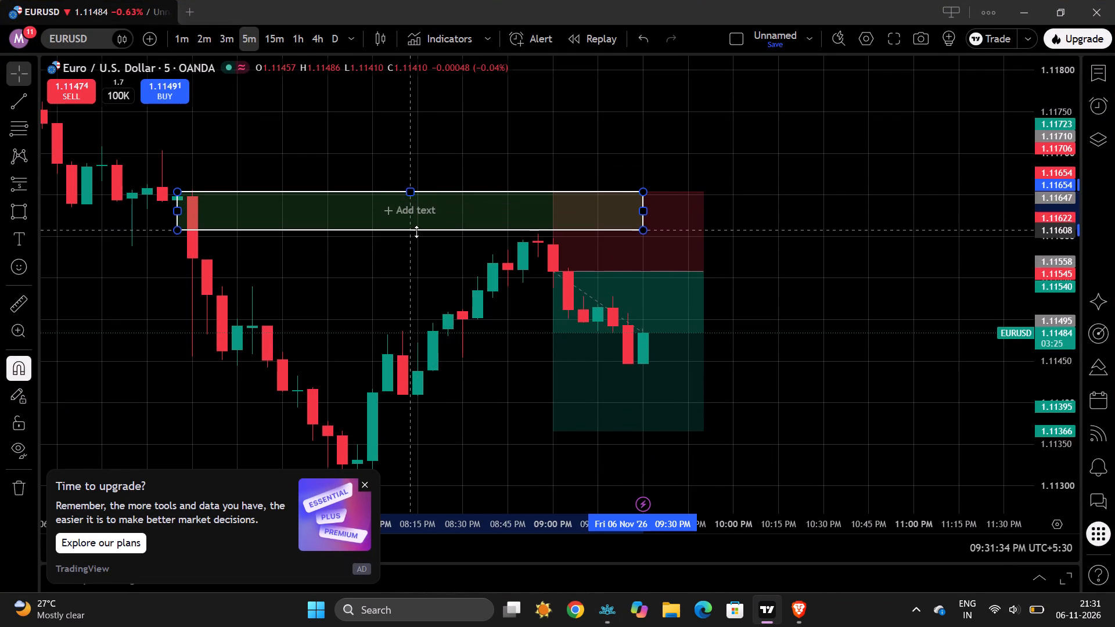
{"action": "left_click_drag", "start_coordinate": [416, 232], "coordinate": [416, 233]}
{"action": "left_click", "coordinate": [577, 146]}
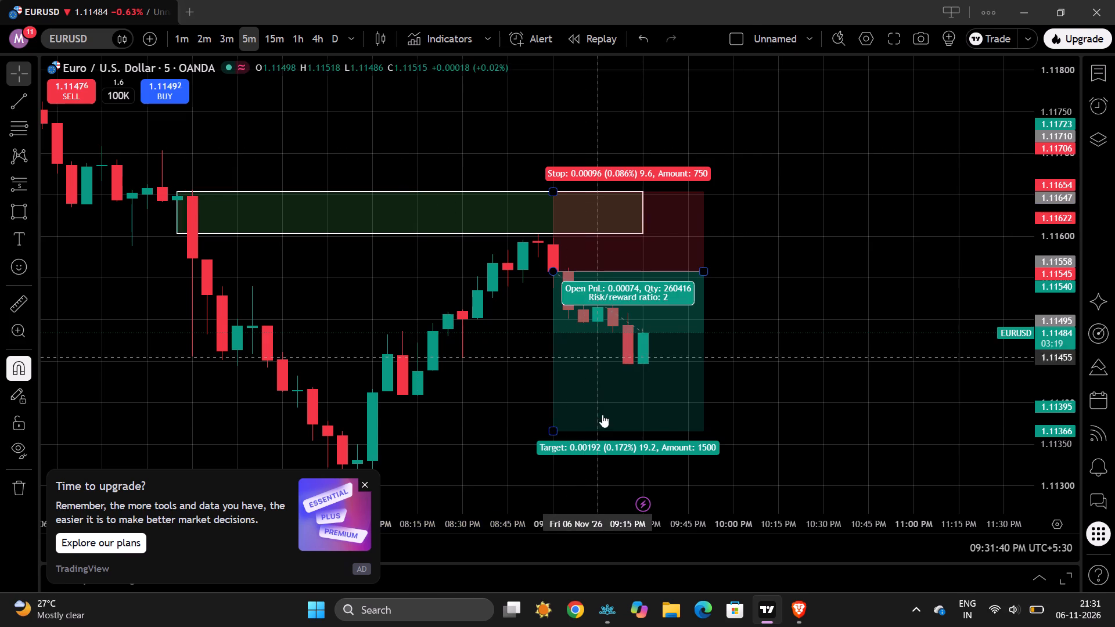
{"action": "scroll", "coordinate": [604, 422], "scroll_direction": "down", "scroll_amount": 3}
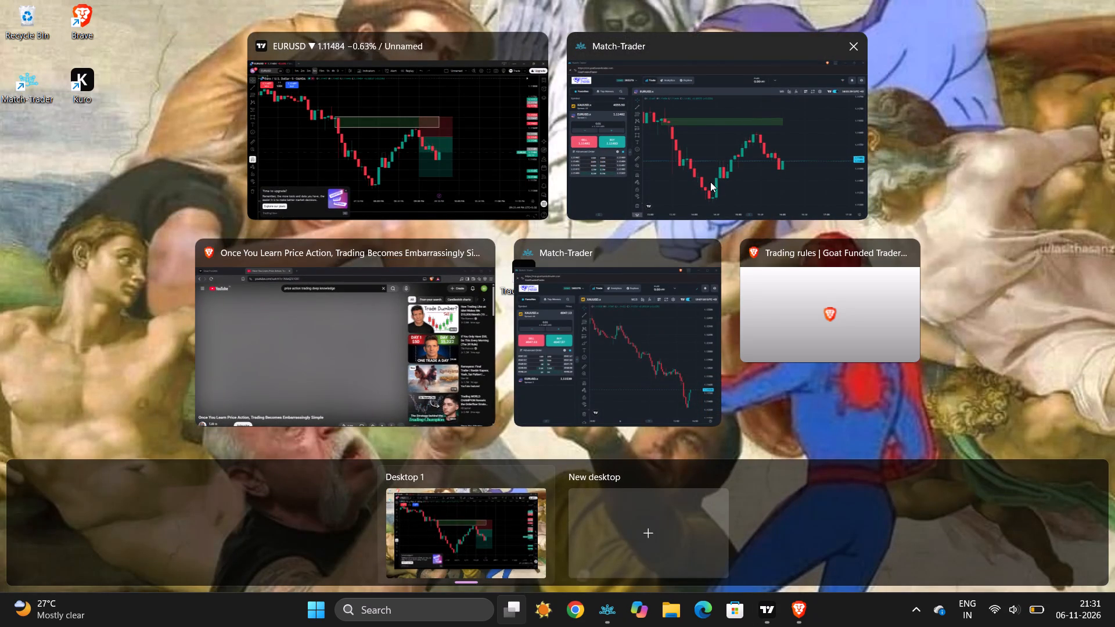
Return to Match-Trader and place a Short Position on the EURUSD.x chart at 15:30 with entry at about 1.11558.
{"action": "left_click", "coordinate": [710, 182]}
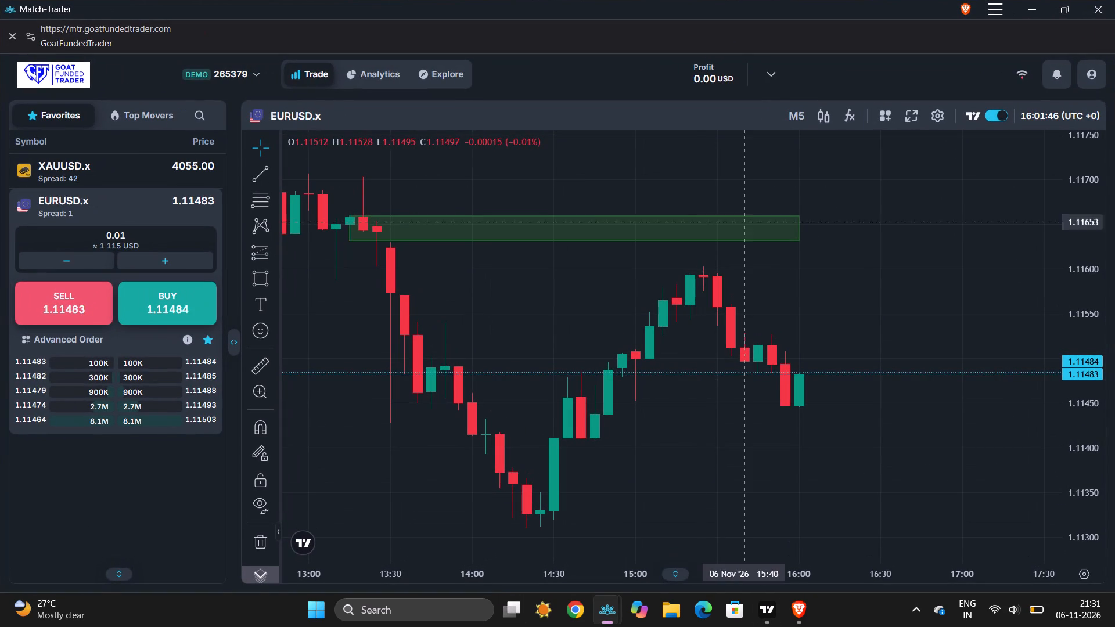
{"action": "scroll", "coordinate": [752, 269], "scroll_direction": "left", "scroll_amount": 1}
{"action": "scroll", "coordinate": [752, 269], "scroll_direction": "up", "scroll_amount": 1}
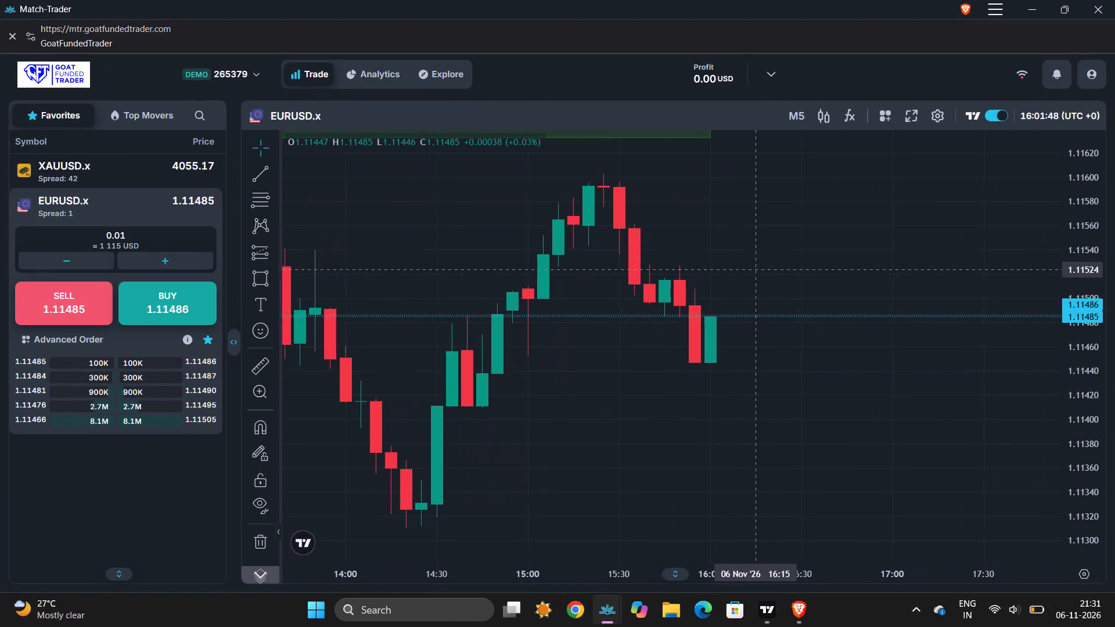
{"action": "scroll", "coordinate": [752, 269], "scroll_direction": "up", "scroll_amount": 1}
{"action": "scroll", "coordinate": [752, 269], "scroll_direction": "right", "scroll_amount": 2}
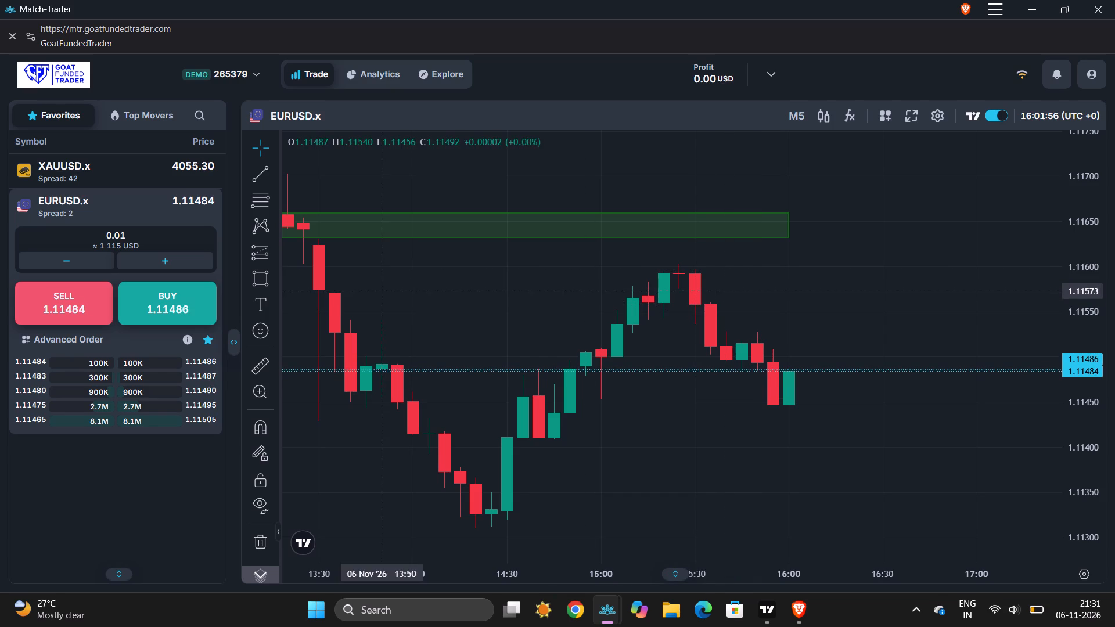
{"action": "left_click", "coordinate": [273, 254]}
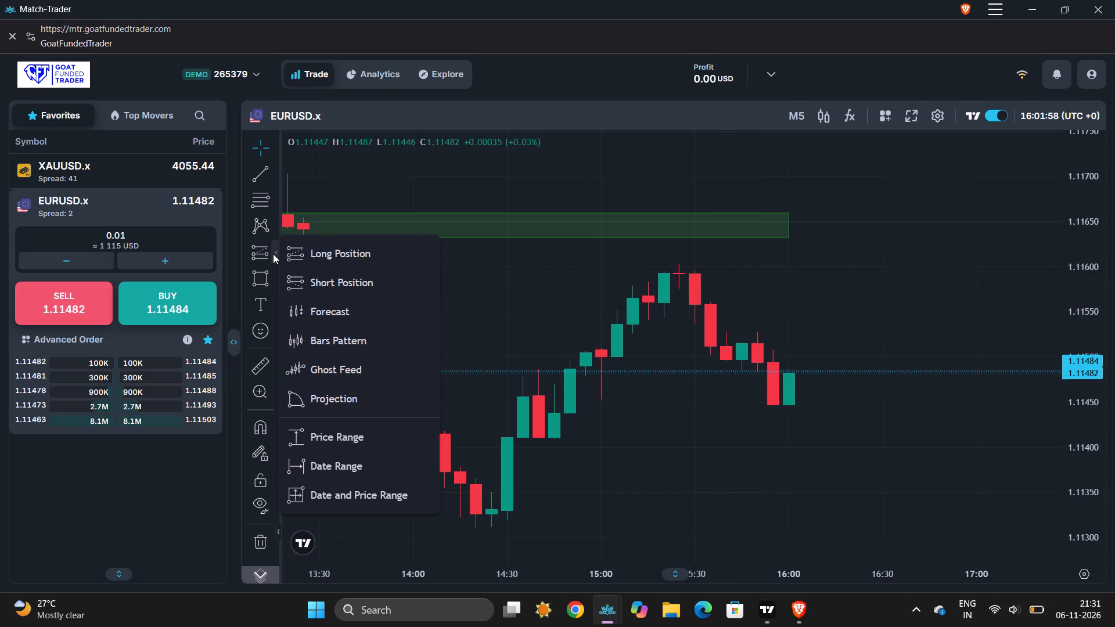
{"action": "left_click", "coordinate": [296, 273]}
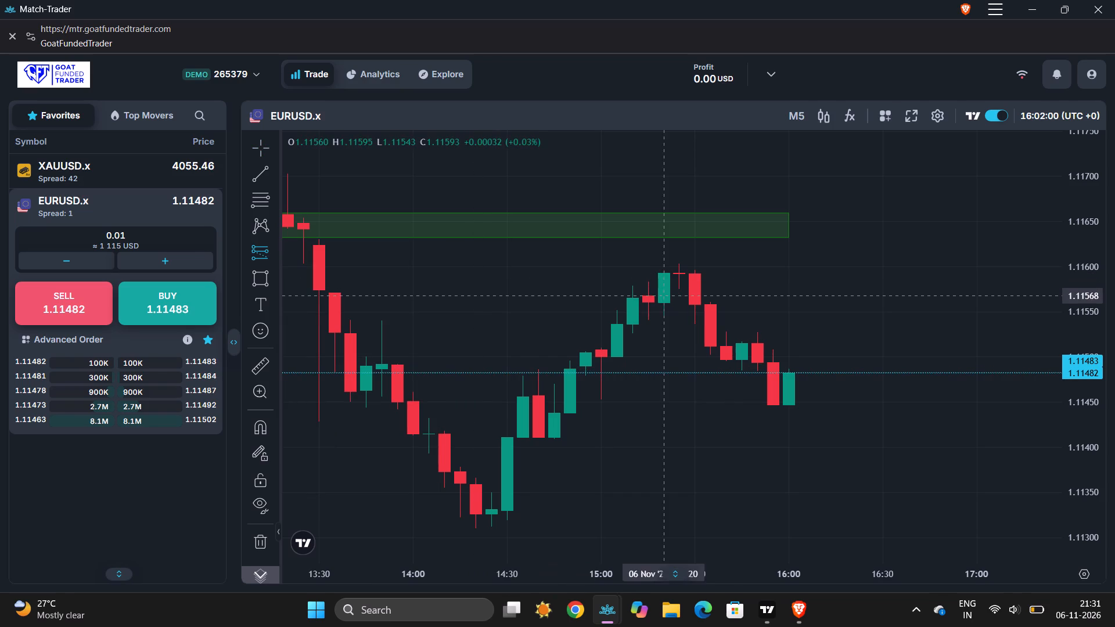
{"action": "left_click", "coordinate": [697, 304]}
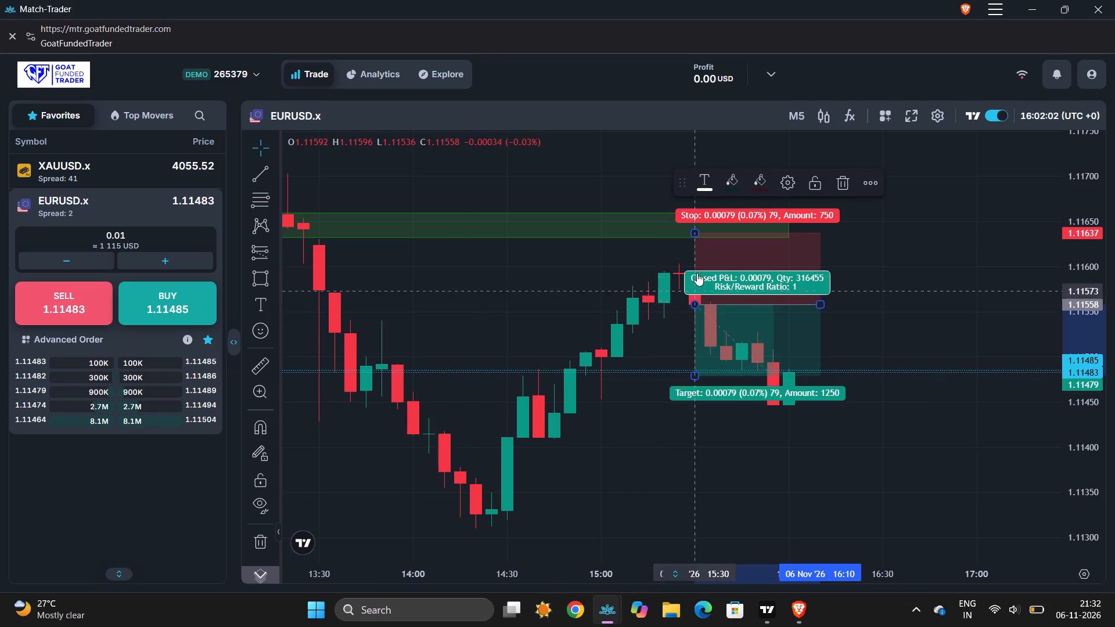
Adjust the short position's stop to about 1.11629 and its target to about 1.11415 for a risk/reward ratio of about 2.
{"action": "left_click_drag", "start_coordinate": [693, 234], "coordinate": [693, 246]}
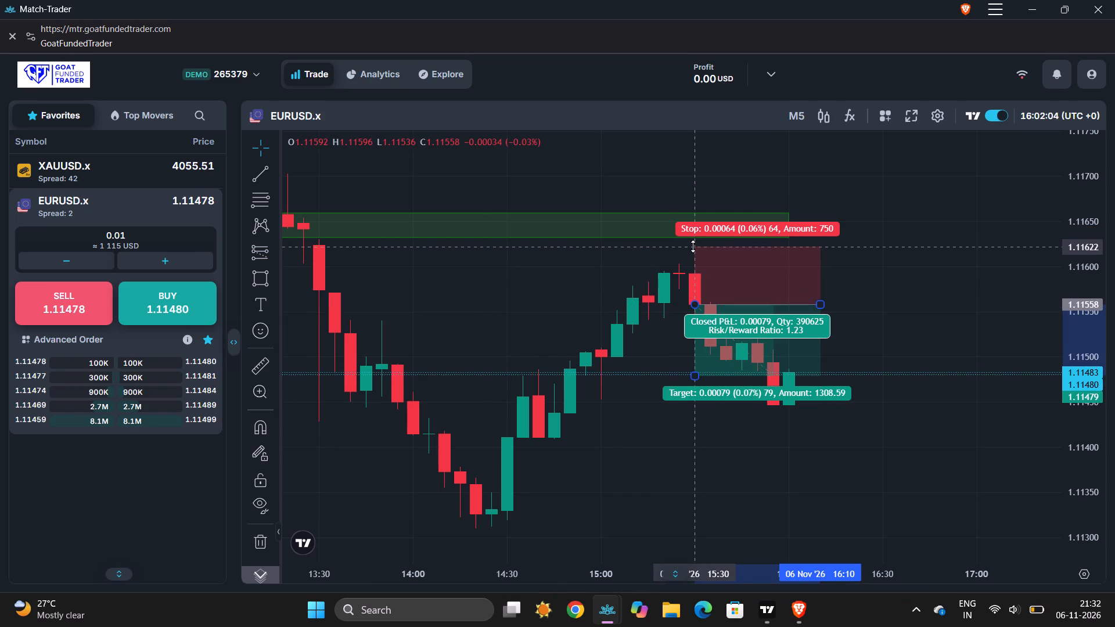
{"action": "left_click_drag", "start_coordinate": [693, 246], "coordinate": [693, 240]}
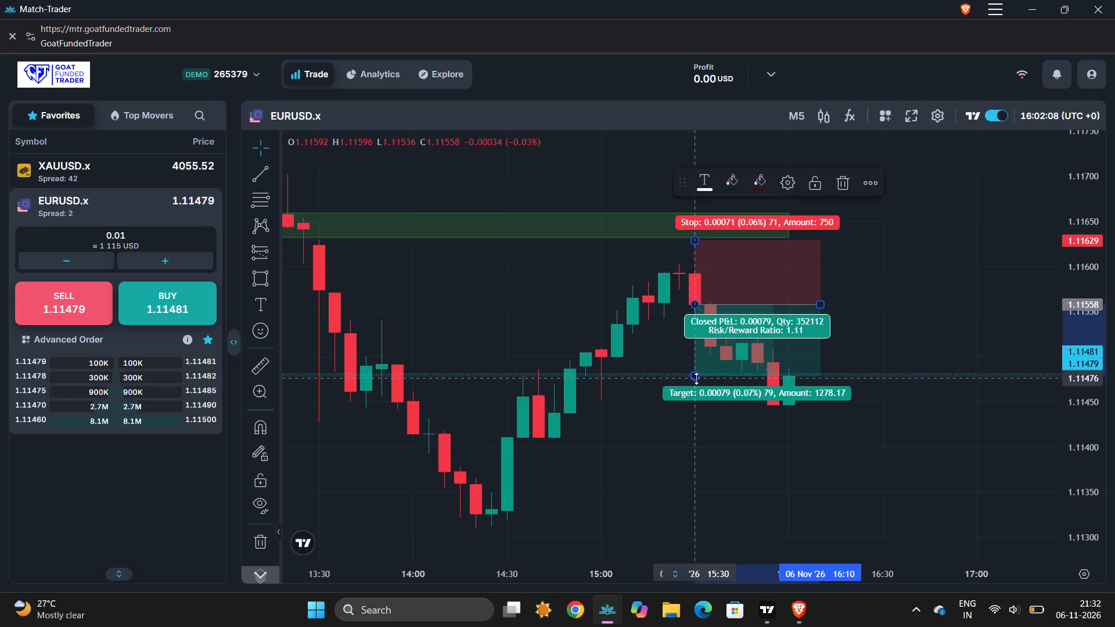
{"action": "left_click_drag", "start_coordinate": [696, 379], "coordinate": [691, 484]}
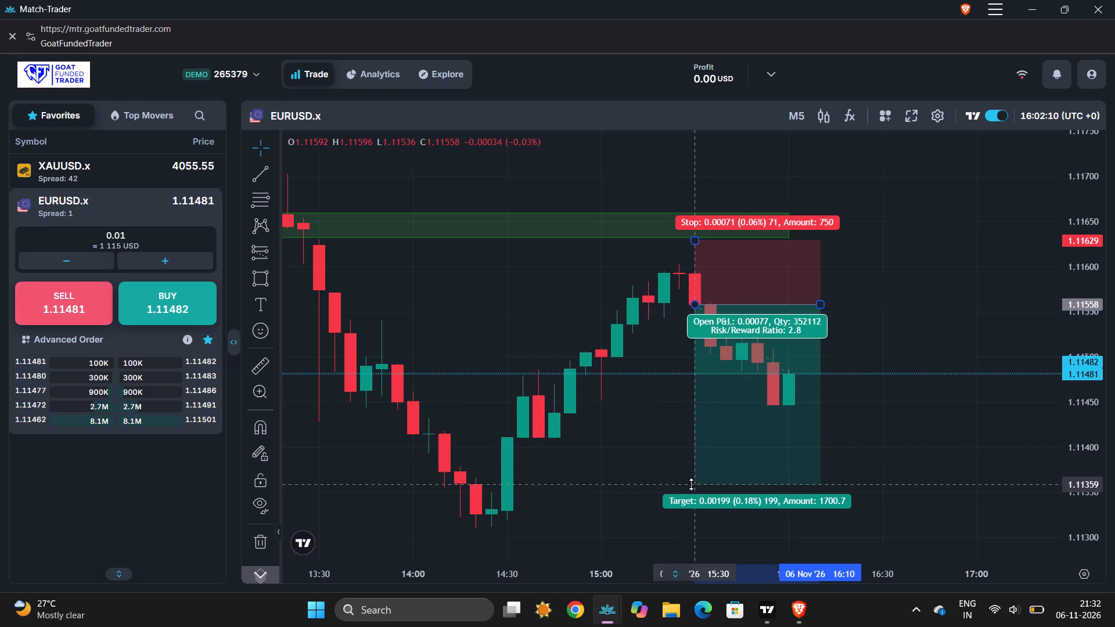
{"action": "left_click_drag", "start_coordinate": [691, 484], "coordinate": [692, 463]}
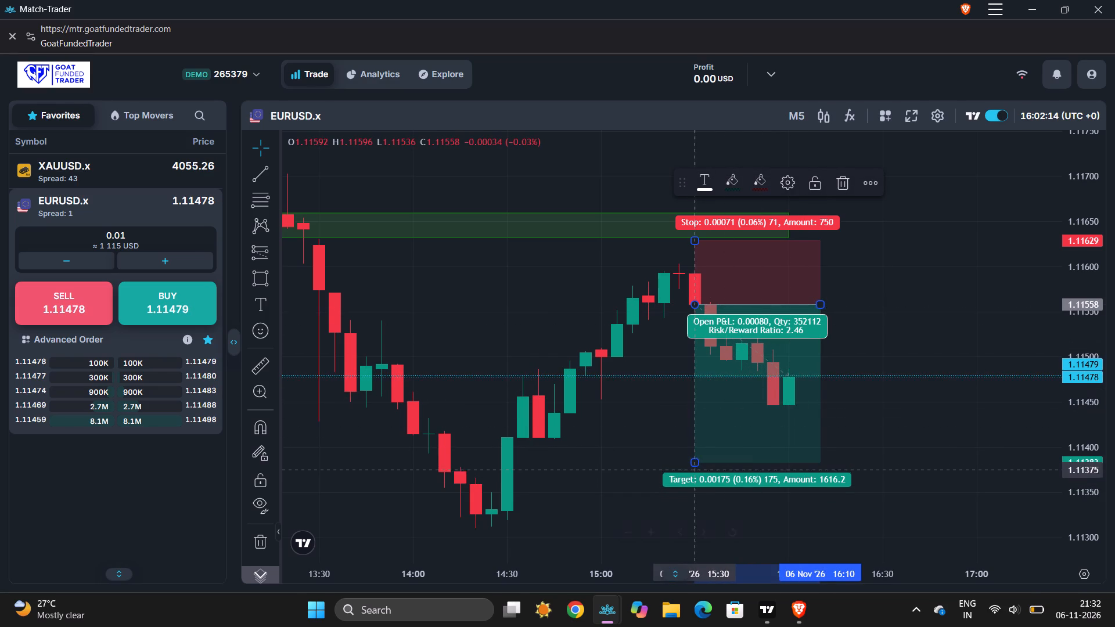
{"action": "left_click_drag", "start_coordinate": [693, 464], "coordinate": [695, 440]}
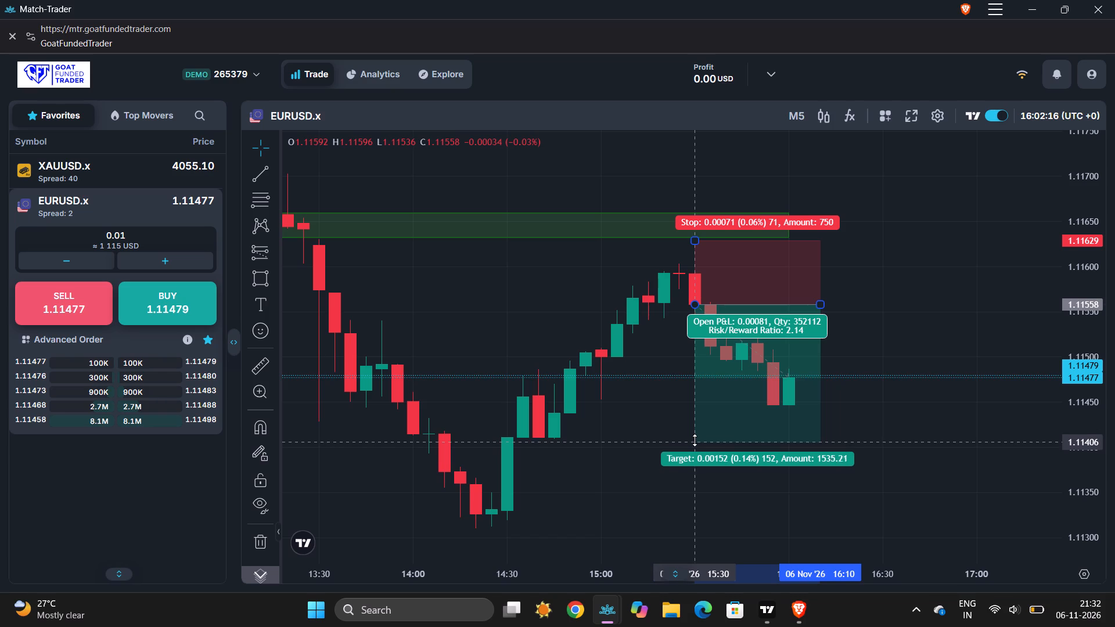
{"action": "left_click_drag", "start_coordinate": [695, 440], "coordinate": [696, 431]}
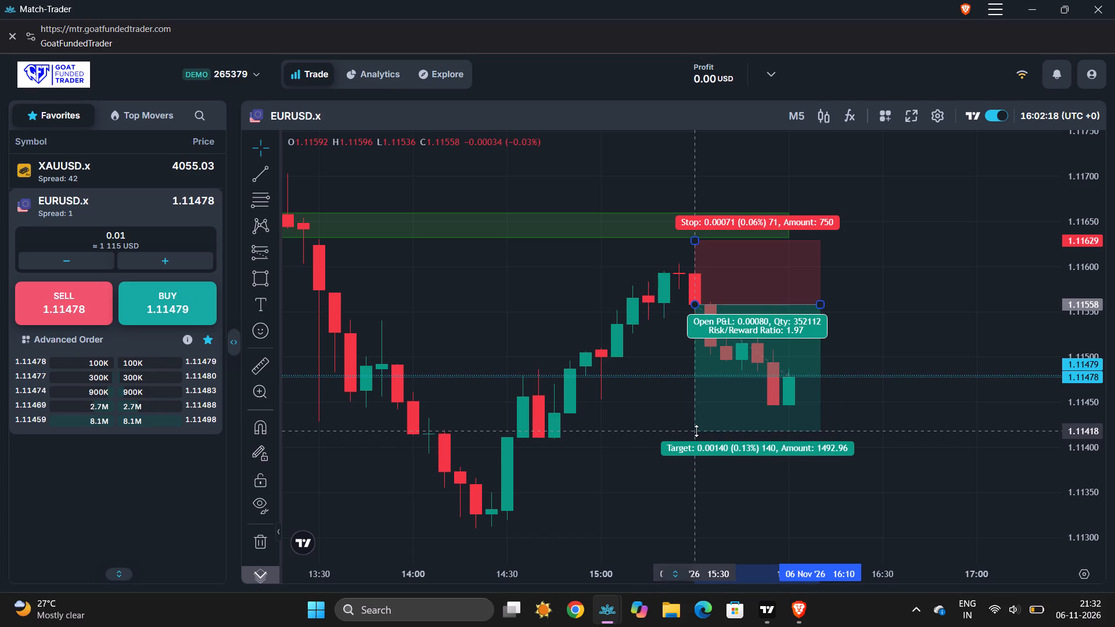
{"action": "left_click_drag", "start_coordinate": [696, 431], "coordinate": [696, 433]}
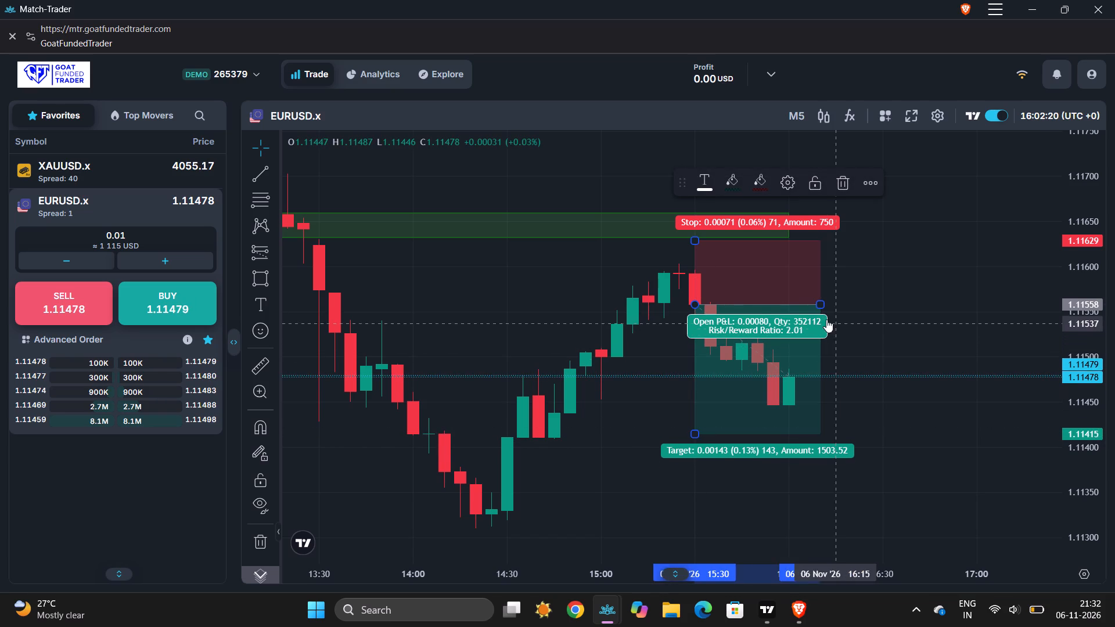
Extend the short position's right edge to about 16:15 and deselect it.
{"action": "left_click_drag", "start_coordinate": [822, 305], "coordinate": [843, 305]}
{"action": "left_click", "coordinate": [903, 330]}
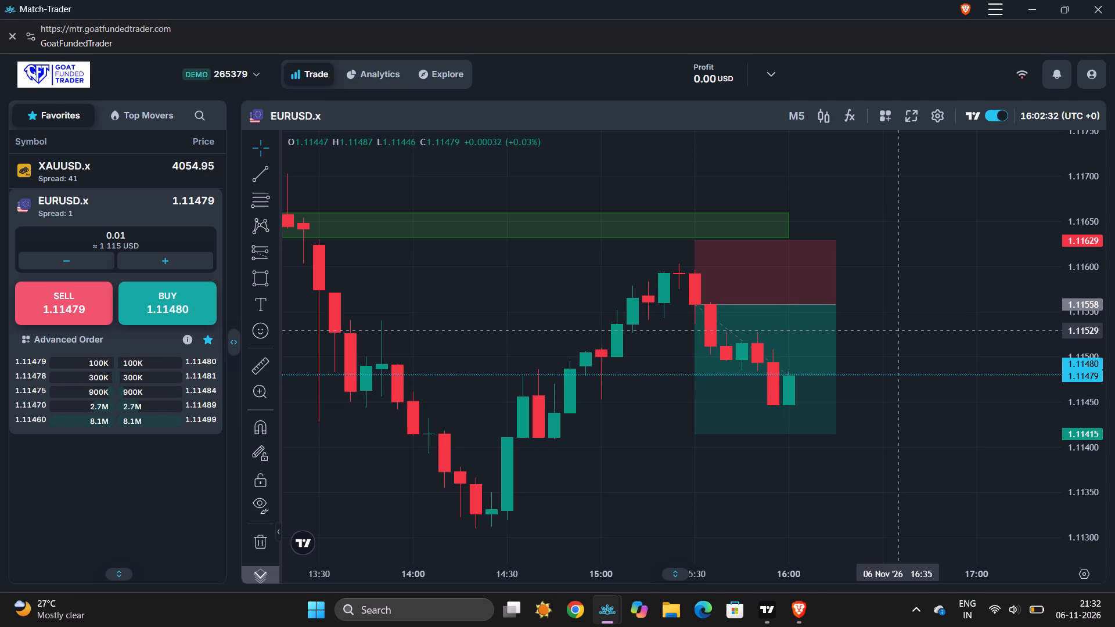
{"action": "scroll", "coordinate": [903, 330], "scroll_direction": "down", "scroll_amount": 4}
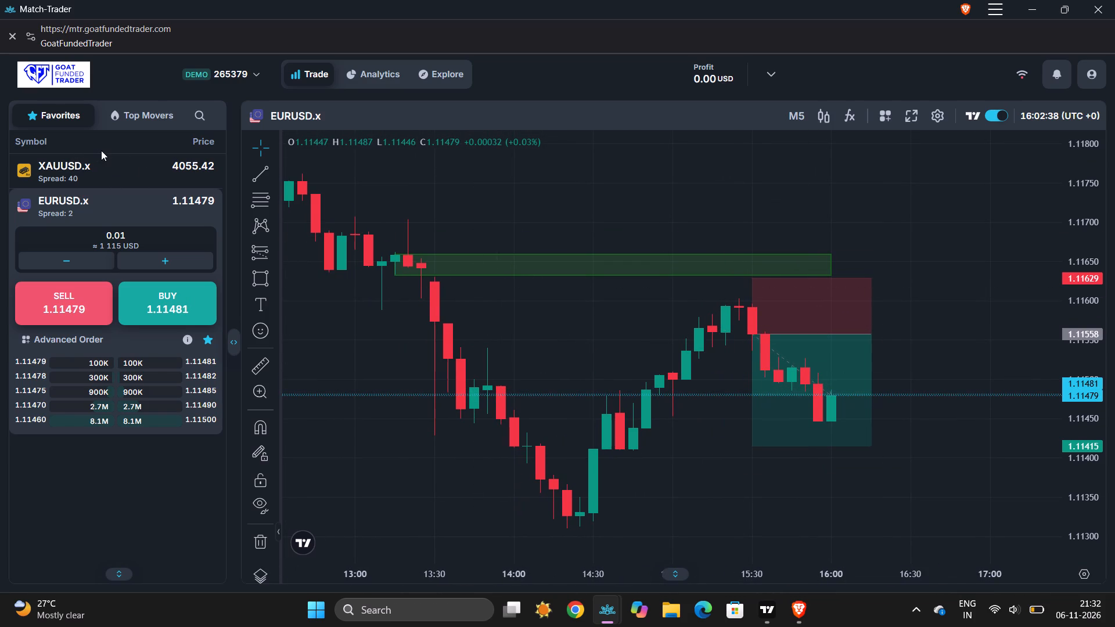
Select the EURUSD.x rectangle zone, view the XAUUSD.x chart at M15, and return to the EURUSD.x chart.
{"action": "left_click", "coordinate": [443, 255]}
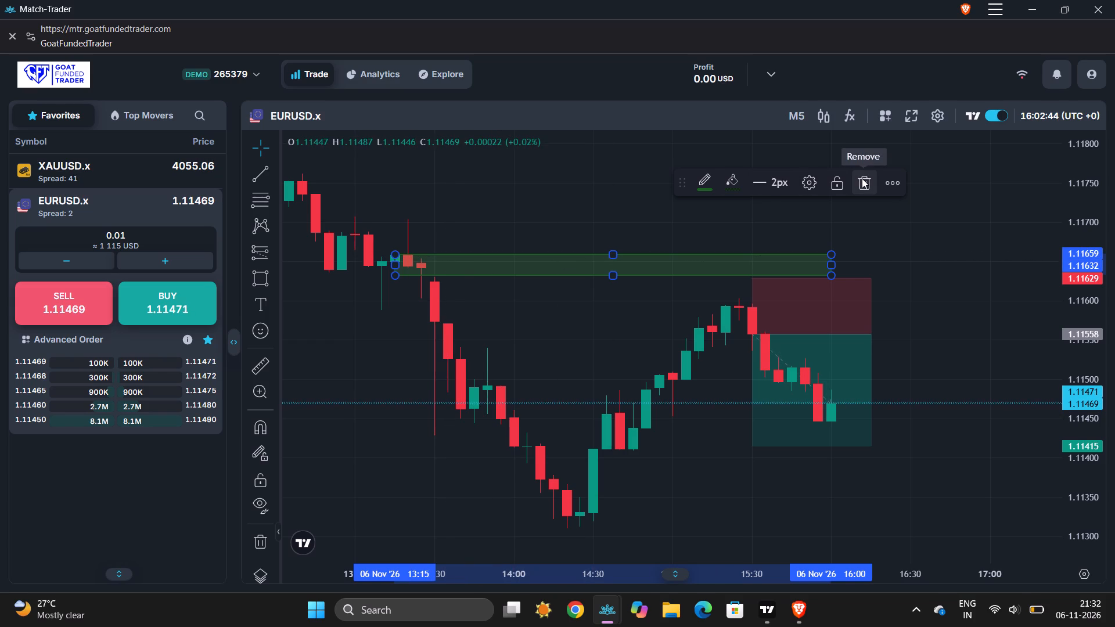
{"action": "left_click", "coordinate": [156, 164]}
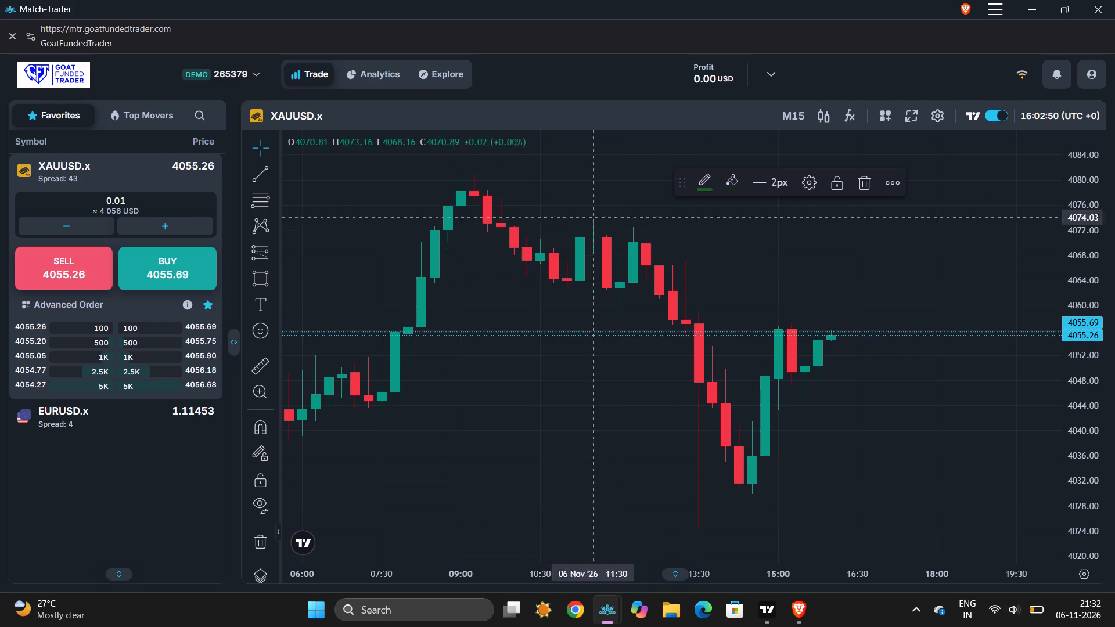
{"action": "scroll", "coordinate": [659, 244], "scroll_direction": "up", "scroll_amount": 1}
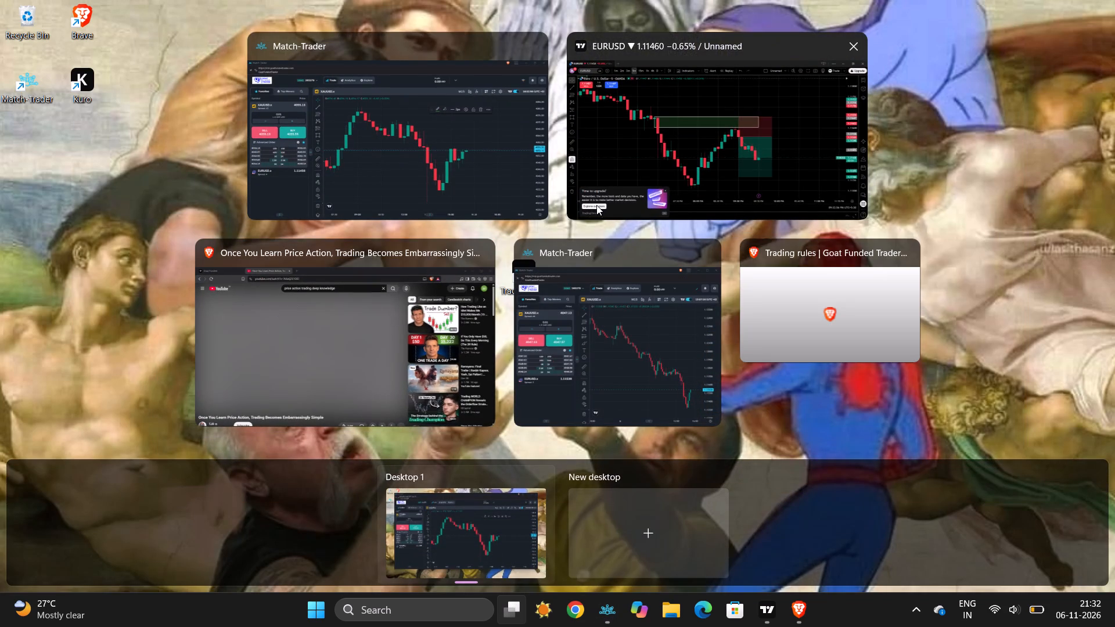
{"action": "left_click", "coordinate": [443, 122]}
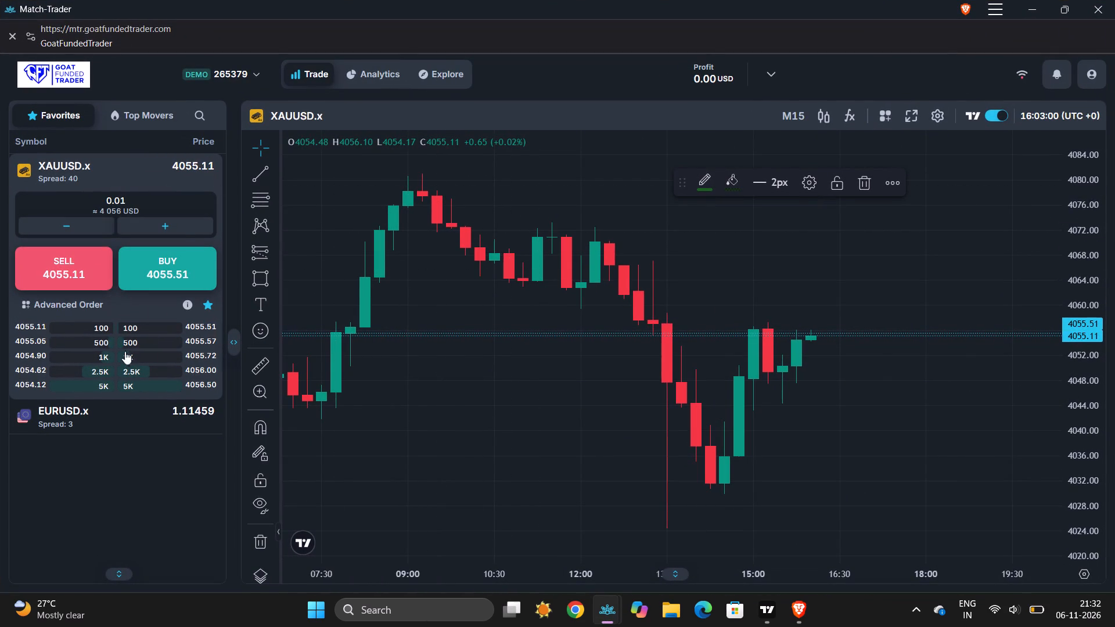
{"action": "left_click", "coordinate": [113, 419]}
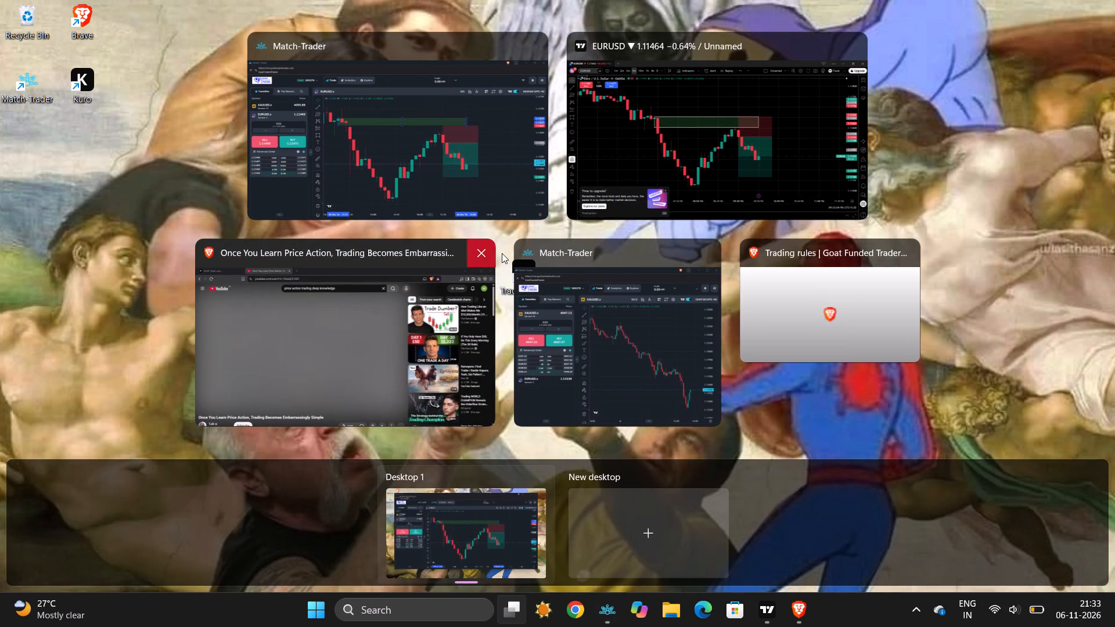
Switch to TradingView and examine the price zone and short position on the 5-minute EURUSD chart.
{"action": "left_click", "coordinate": [695, 142]}
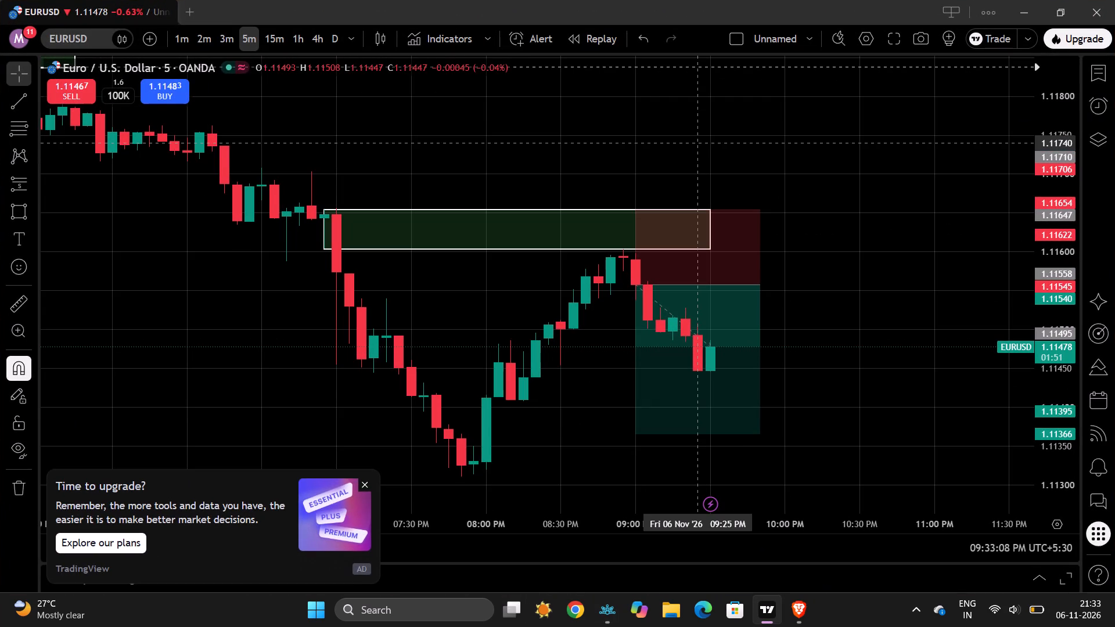
{"action": "scroll", "coordinate": [688, 240], "scroll_direction": "up", "scroll_amount": 1}
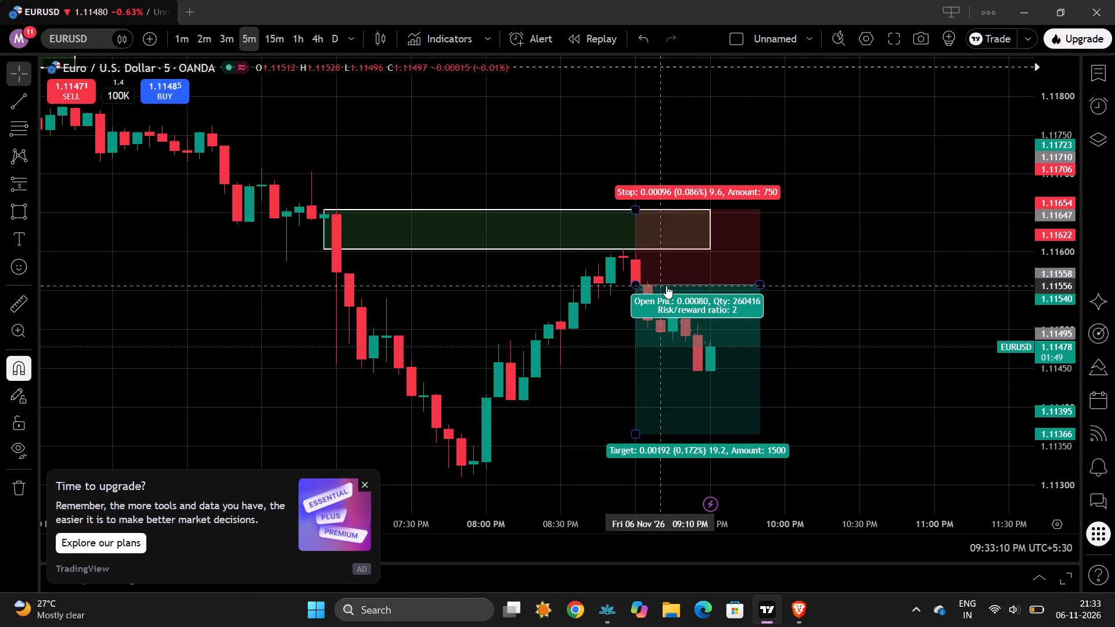
{"action": "scroll", "coordinate": [666, 286], "scroll_direction": "up", "scroll_amount": 1}
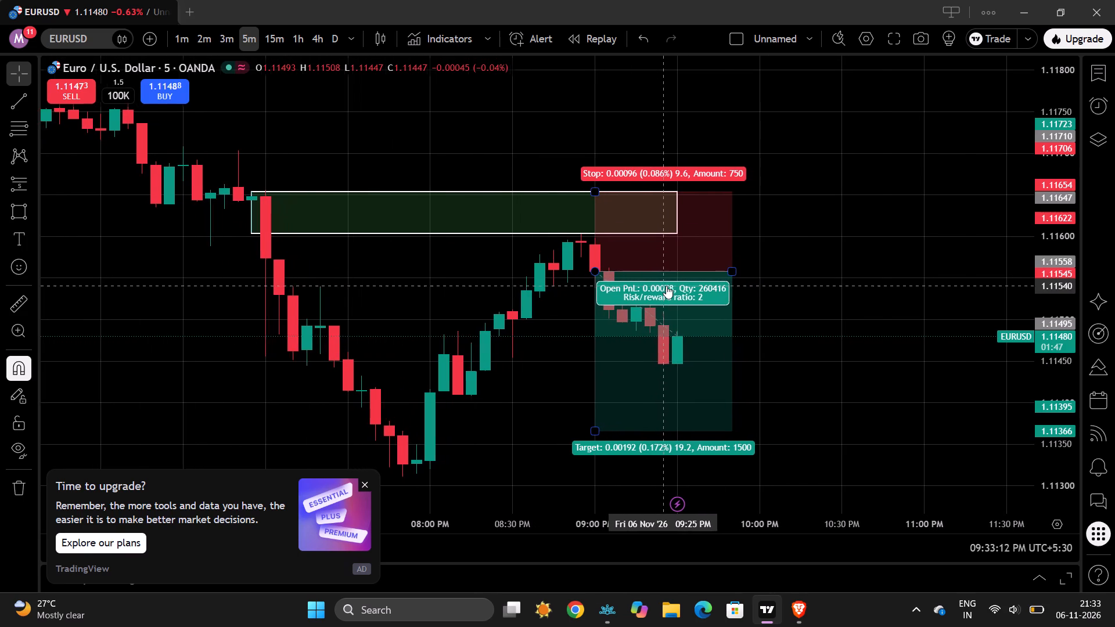
{"action": "scroll", "coordinate": [666, 286], "scroll_direction": "up", "scroll_amount": 1}
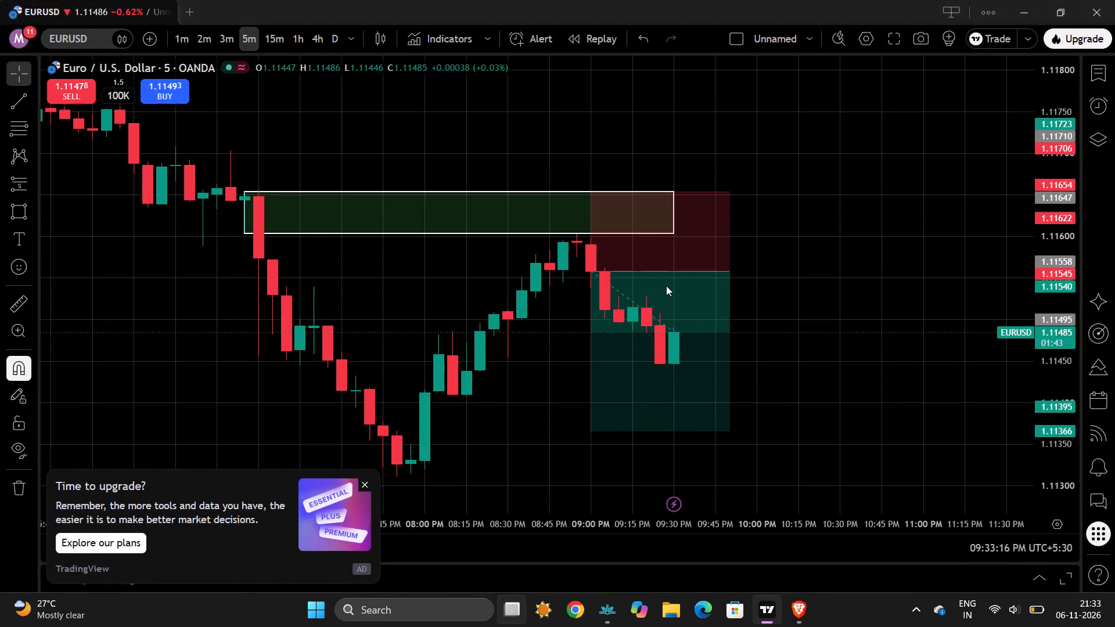
Return to Match-Trader and delete the green rectangle zone on the EURUSD.x chart.
{"action": "left_click", "coordinate": [768, 111]}
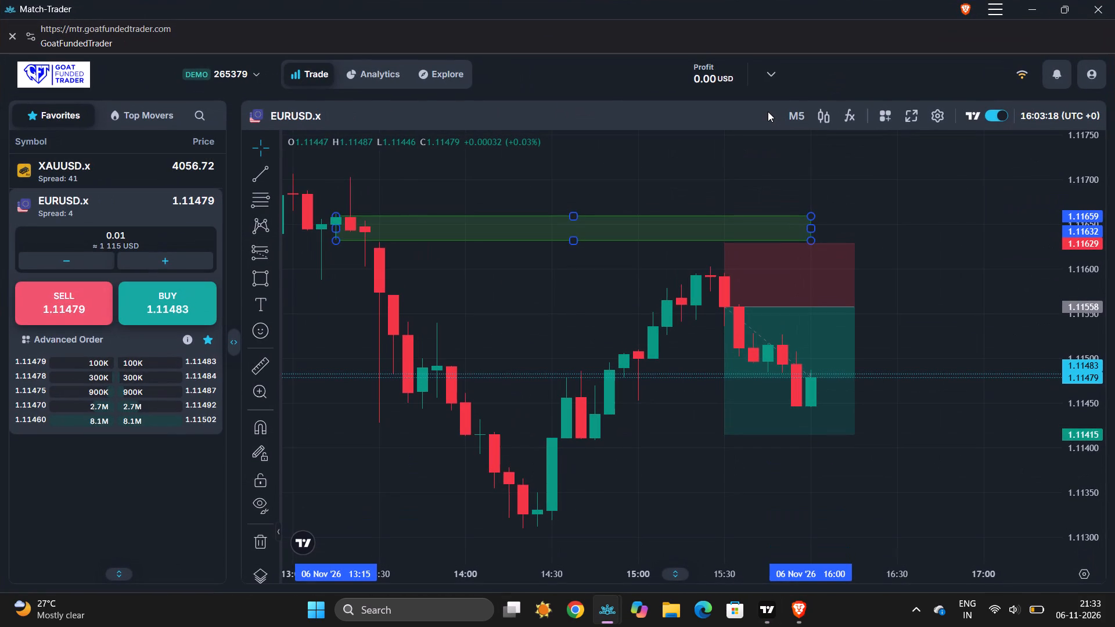
{"action": "left_click", "coordinate": [411, 215]}
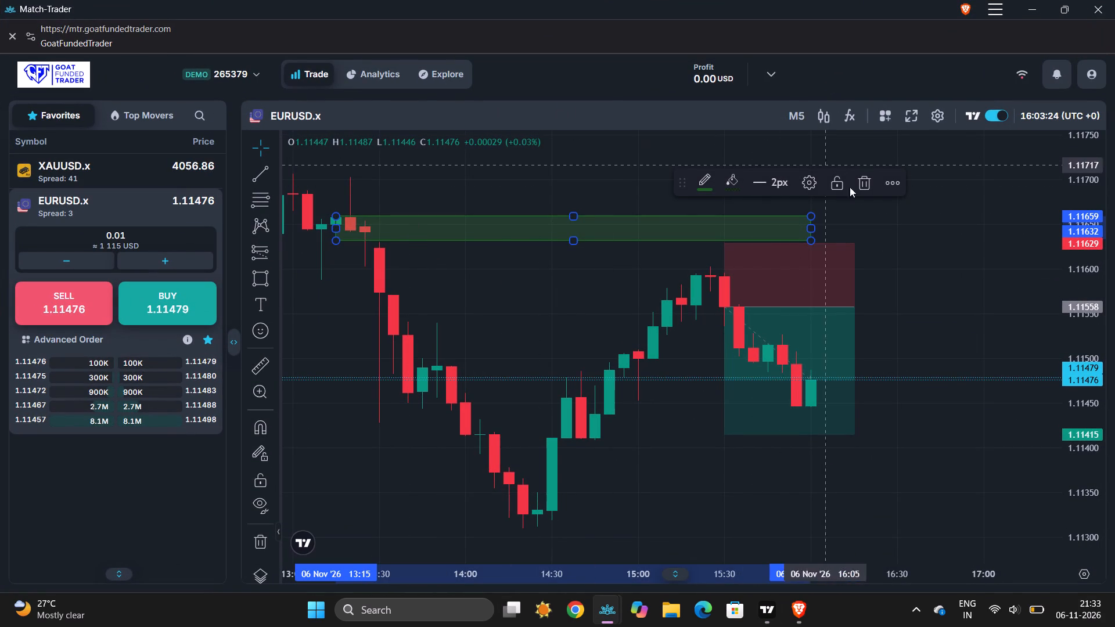
{"action": "left_click", "coordinate": [858, 194]}
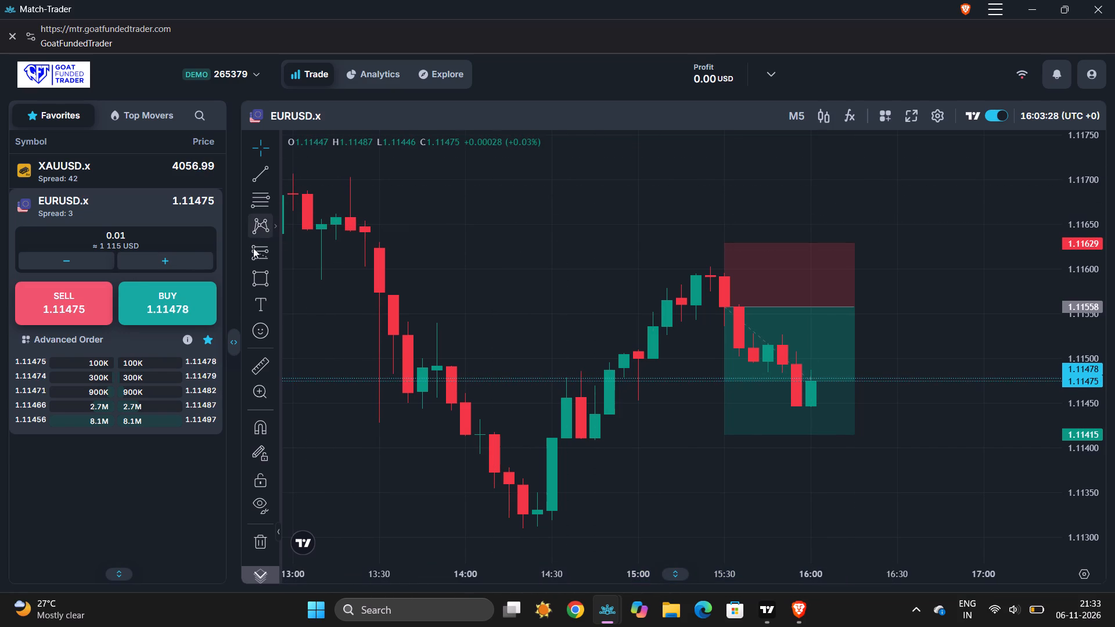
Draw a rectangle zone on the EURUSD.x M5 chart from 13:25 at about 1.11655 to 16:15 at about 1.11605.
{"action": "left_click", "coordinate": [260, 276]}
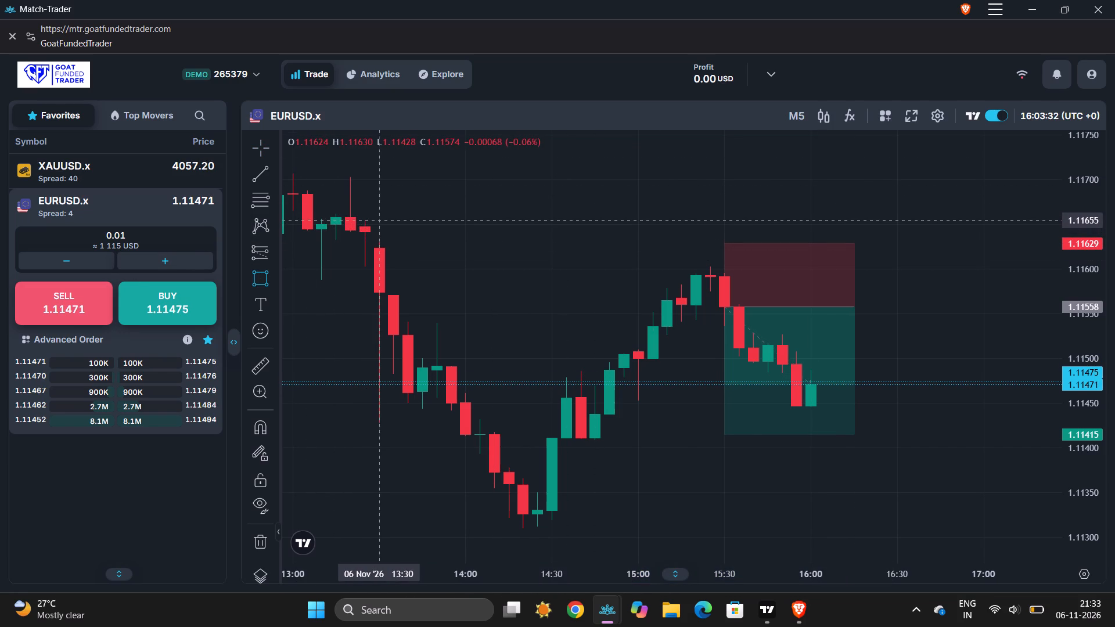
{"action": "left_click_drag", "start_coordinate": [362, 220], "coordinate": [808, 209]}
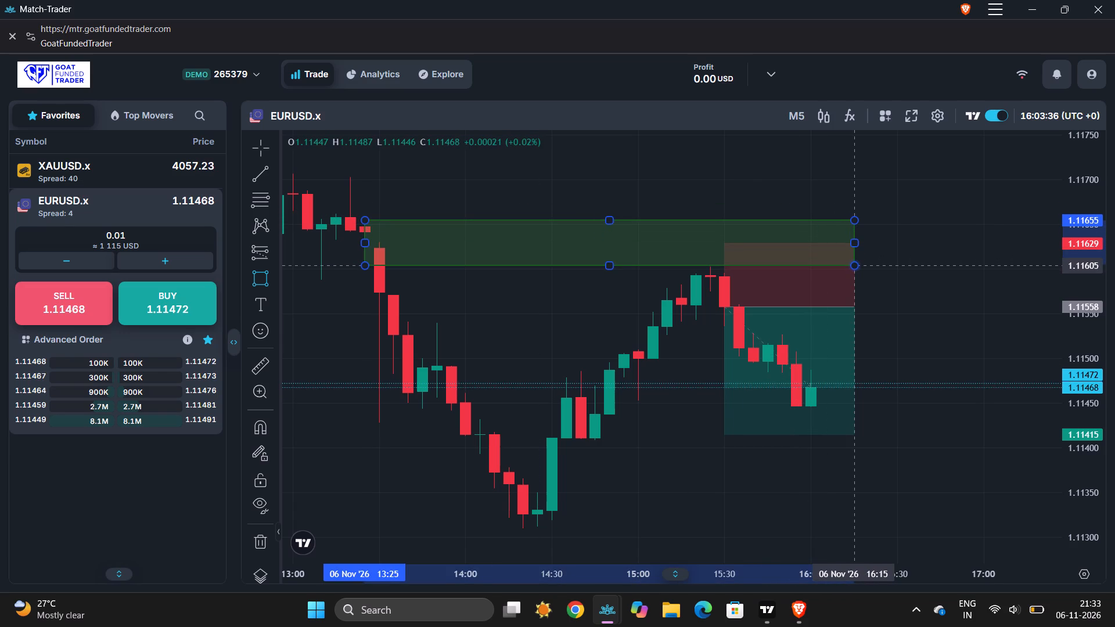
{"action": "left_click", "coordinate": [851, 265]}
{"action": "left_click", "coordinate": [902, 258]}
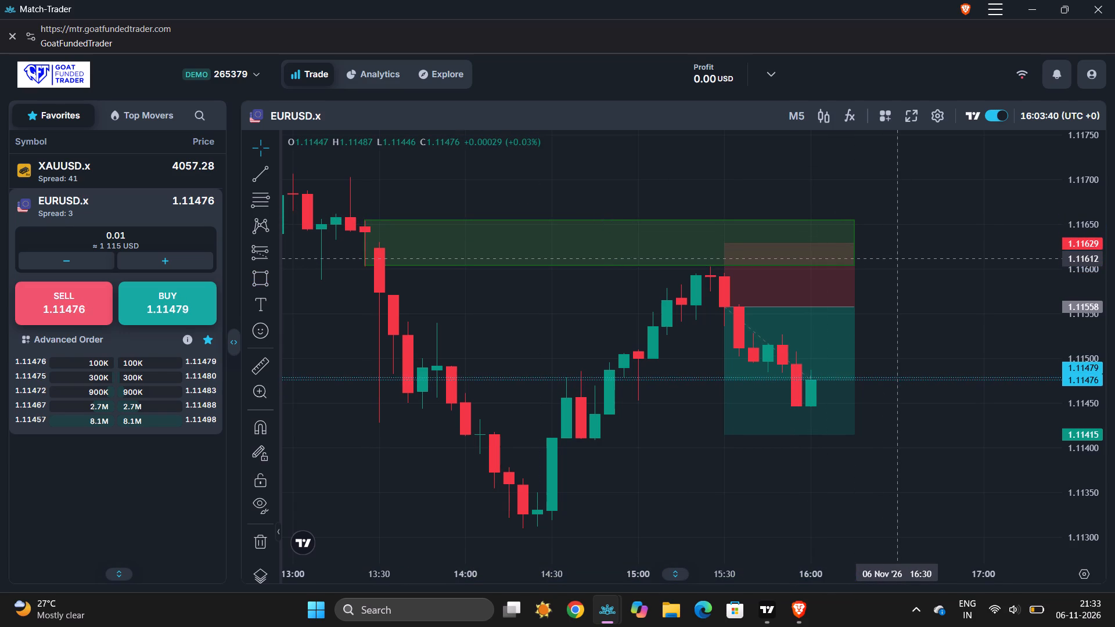
Set the EURUSD.x chart's time interval to M15.
{"action": "scroll", "coordinate": [902, 258], "scroll_direction": "up", "scroll_amount": 1}
{"action": "left_click", "coordinate": [799, 117]}
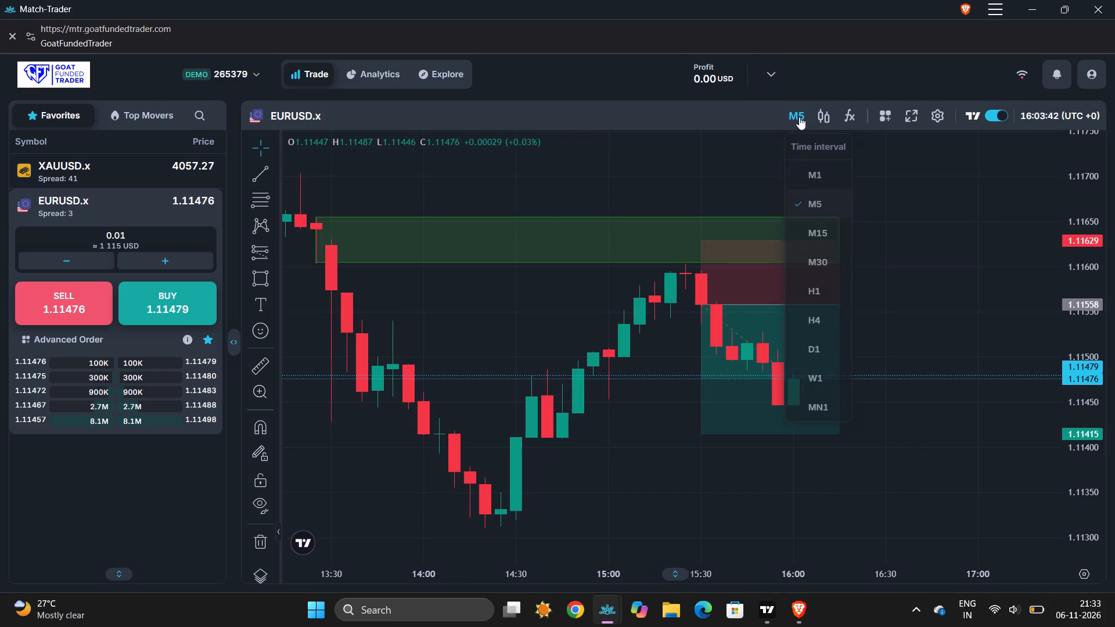
{"action": "left_click", "coordinate": [822, 204]}
{"action": "left_click", "coordinate": [899, 191]}
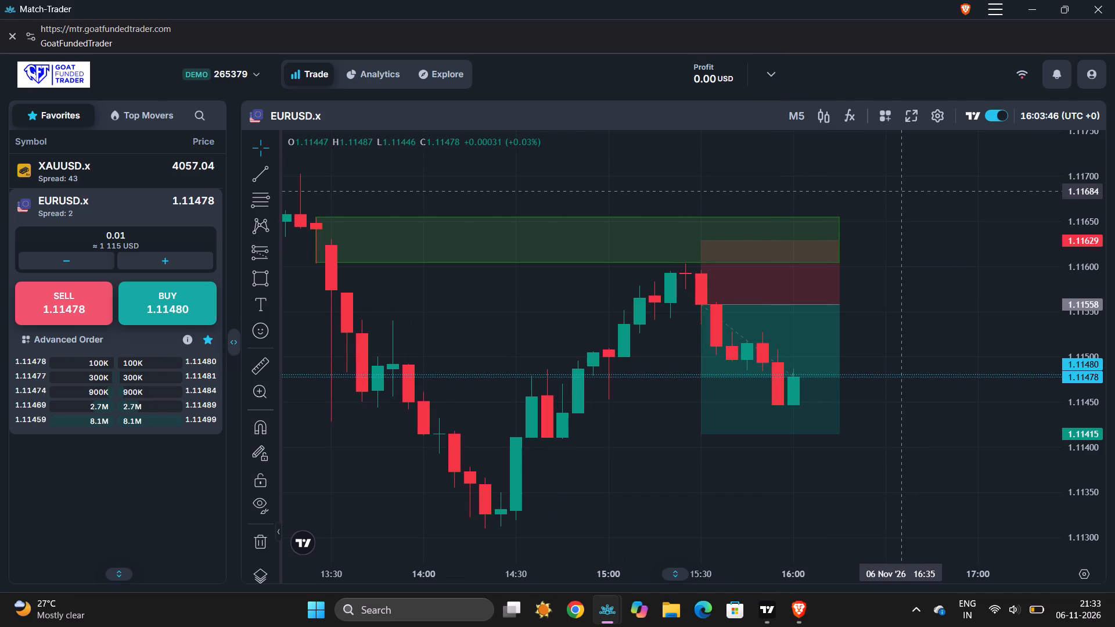
{"action": "scroll", "coordinate": [899, 191], "scroll_direction": "up", "scroll_amount": 1}
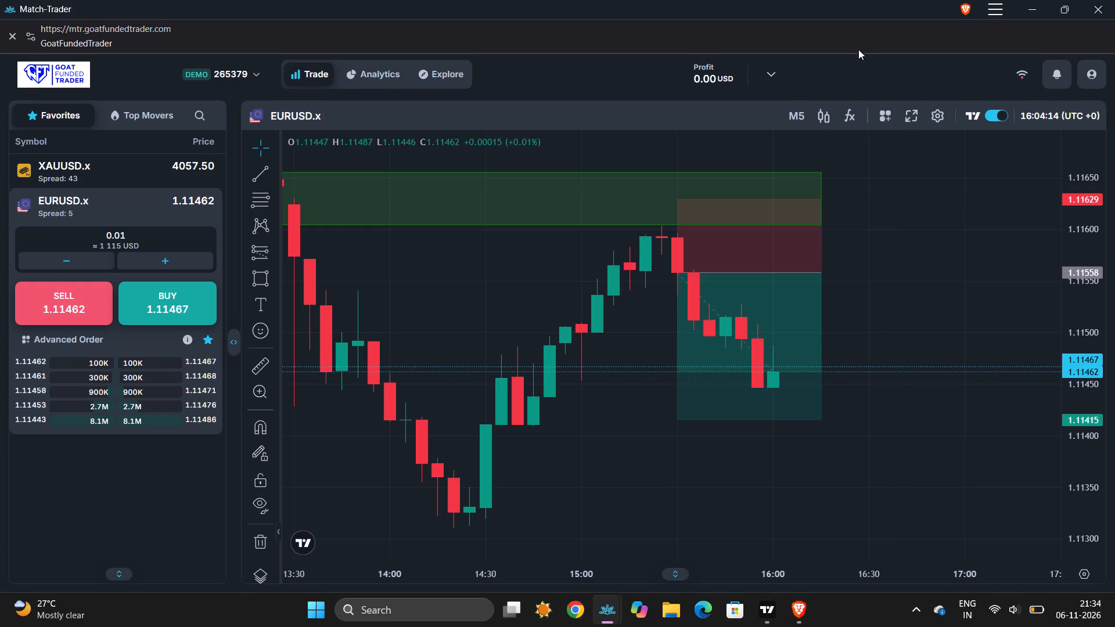
{"action": "left_click", "coordinate": [805, 113]}
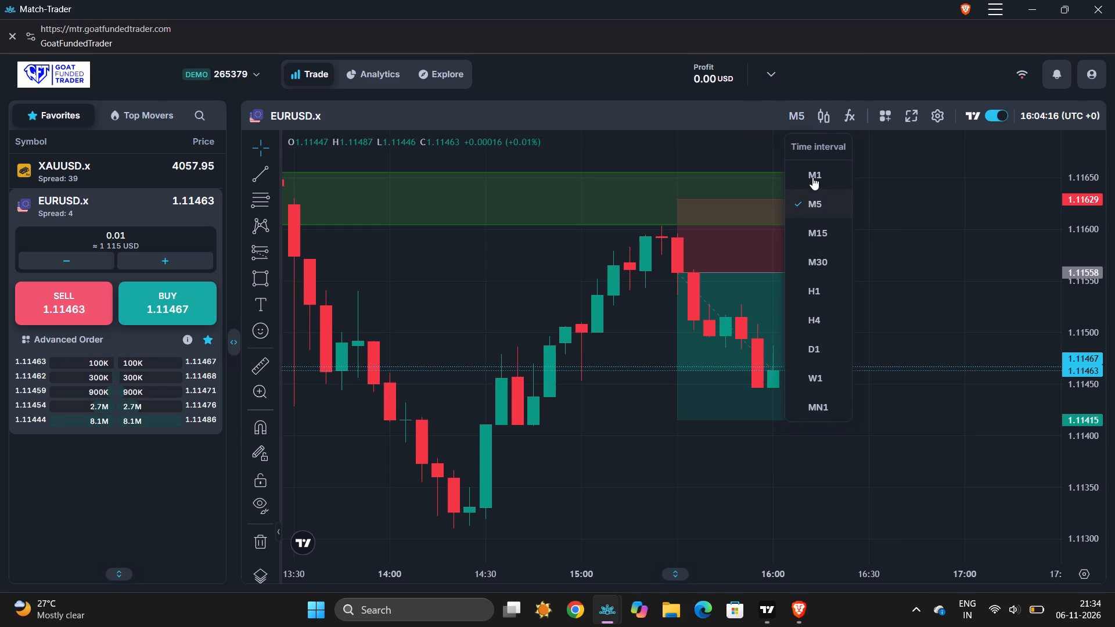
{"action": "left_click", "coordinate": [812, 236]}
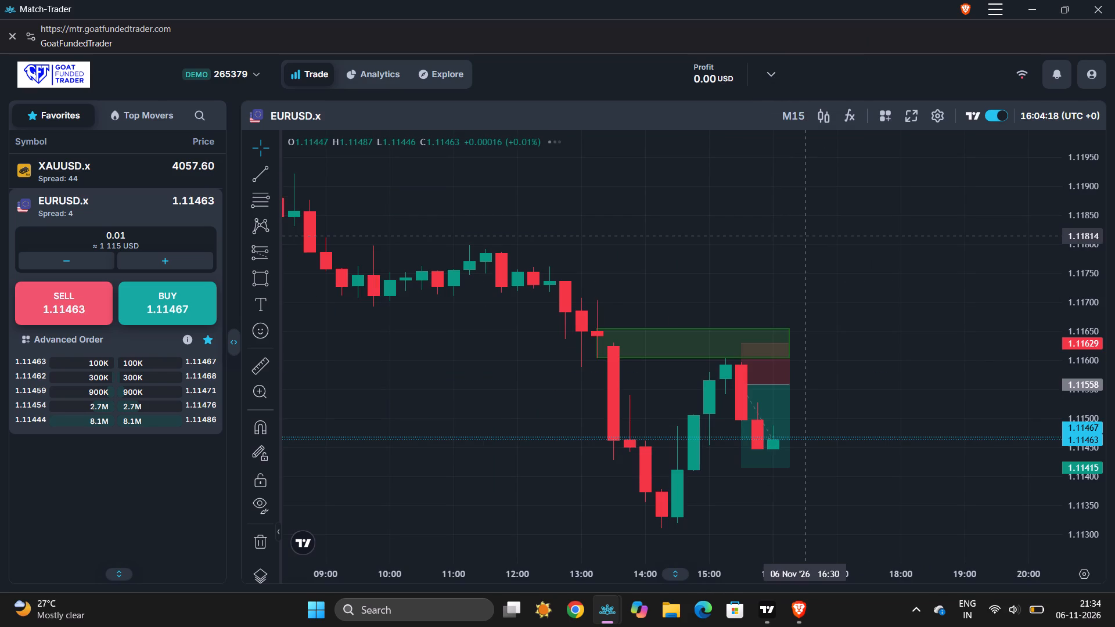
{"action": "scroll", "coordinate": [812, 236], "scroll_direction": "up", "scroll_amount": 1}
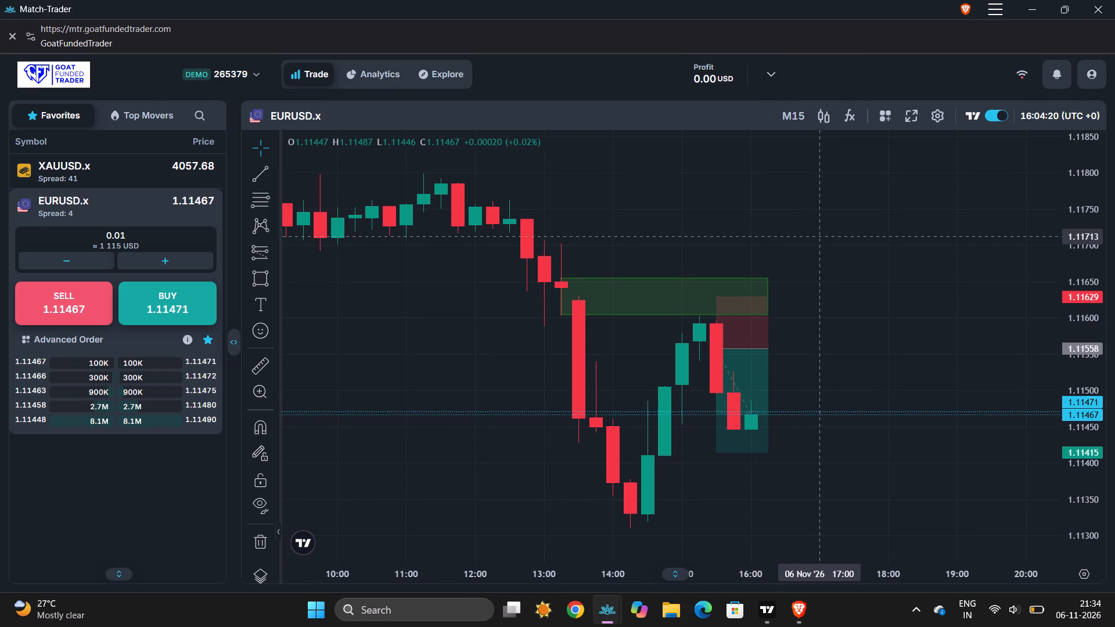
Delete the green rectangle zone and the short position from the EURUSD.x chart.
{"action": "left_click", "coordinate": [671, 278]}
{"action": "left_click", "coordinate": [862, 180]}
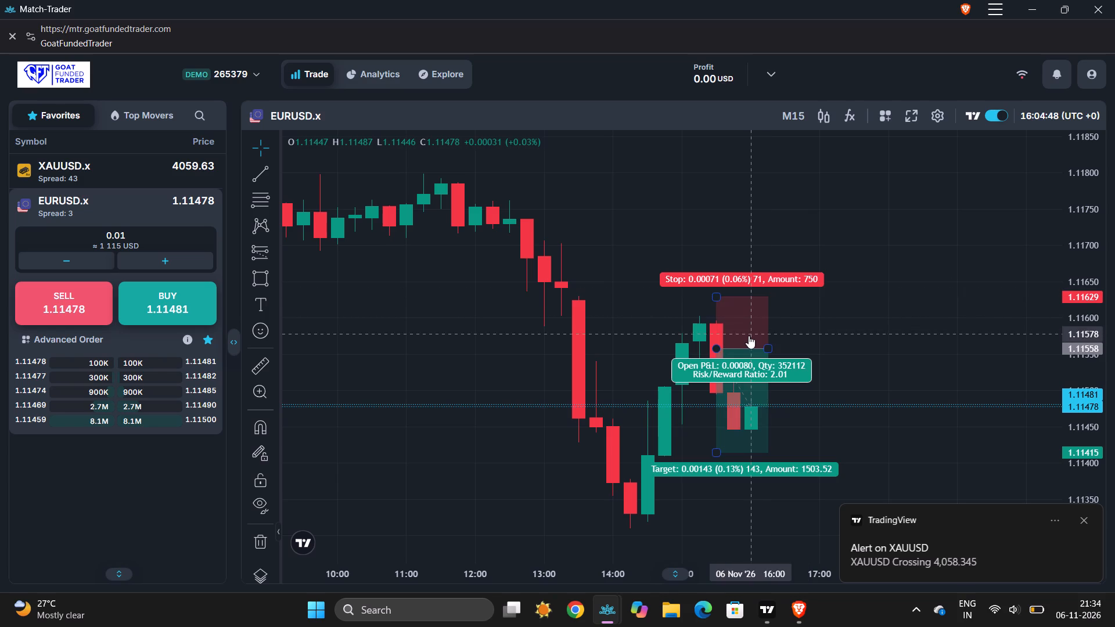
{"action": "left_click", "coordinate": [749, 336]}
{"action": "left_click", "coordinate": [841, 188]}
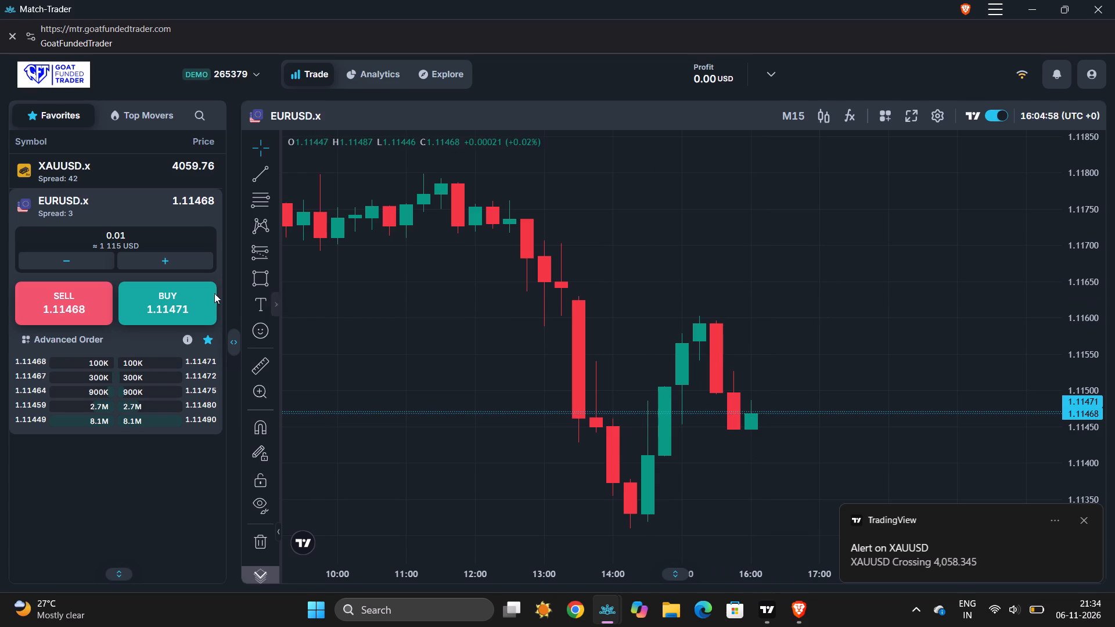
Draw a rectangle zone on the EURUSD.x M15 chart from 12:30 at about 1.11760 to 16:30 at about 1.11718.
{"action": "left_click", "coordinate": [270, 284]}
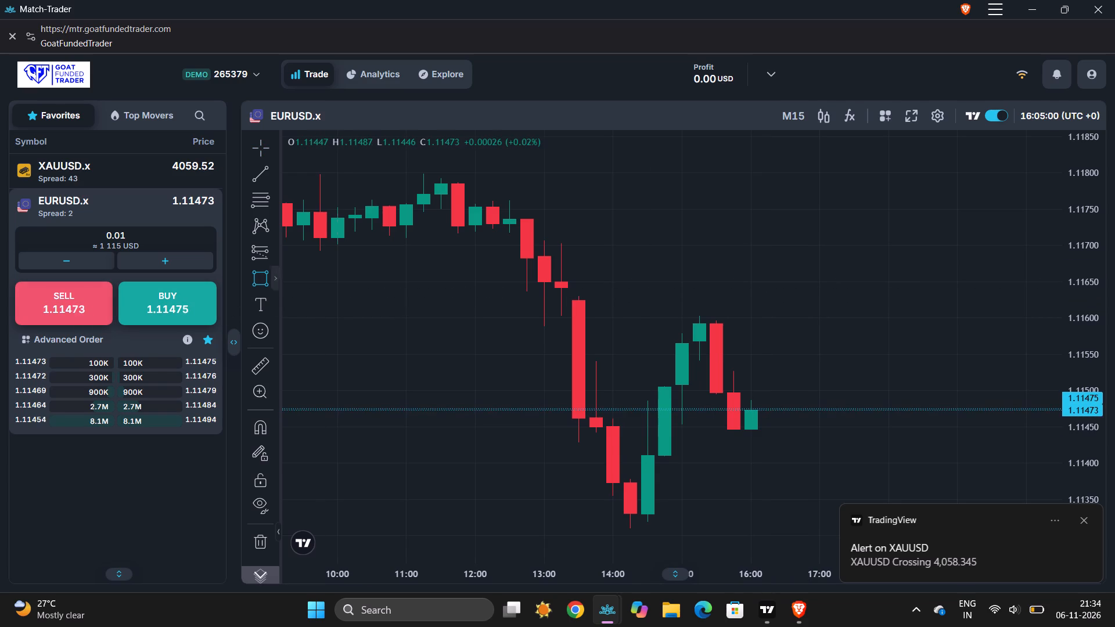
{"action": "left_click", "coordinate": [511, 202]}
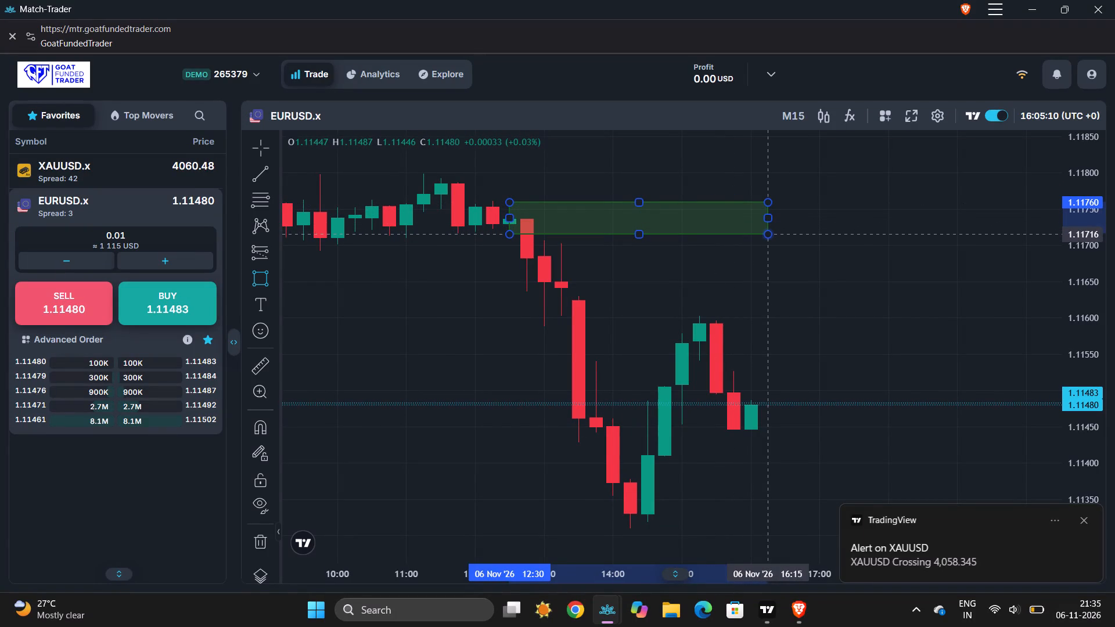
{"action": "left_click_drag", "start_coordinate": [772, 234], "coordinate": [772, 227]}
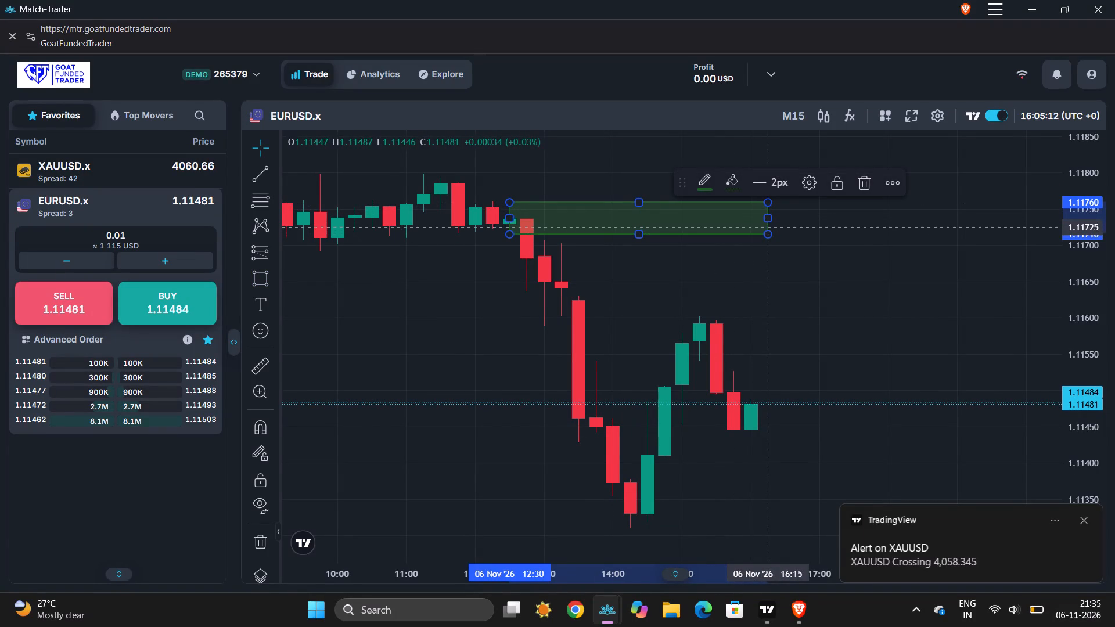
{"action": "left_click_drag", "start_coordinate": [772, 227], "coordinate": [765, 242]}
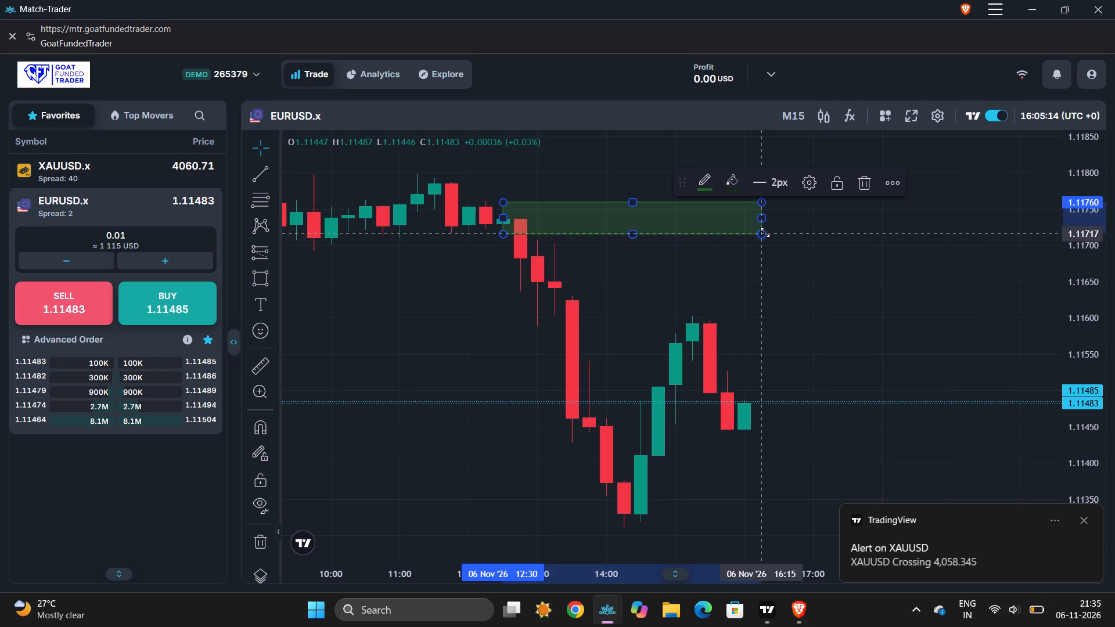
{"action": "left_click", "coordinate": [765, 232]}
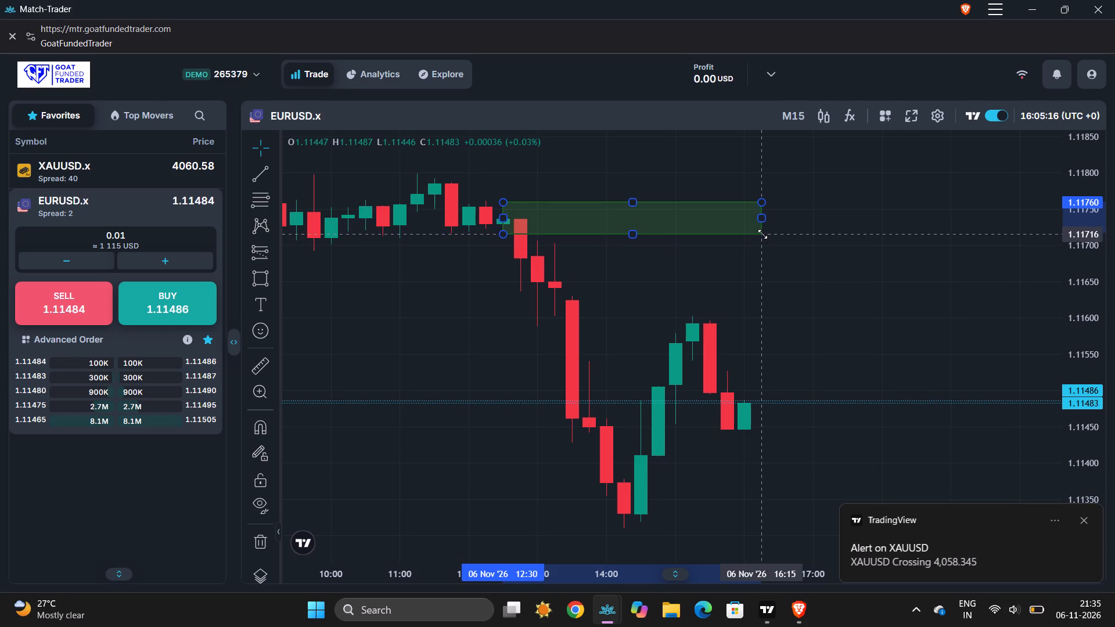
{"action": "left_click", "coordinate": [779, 268]}
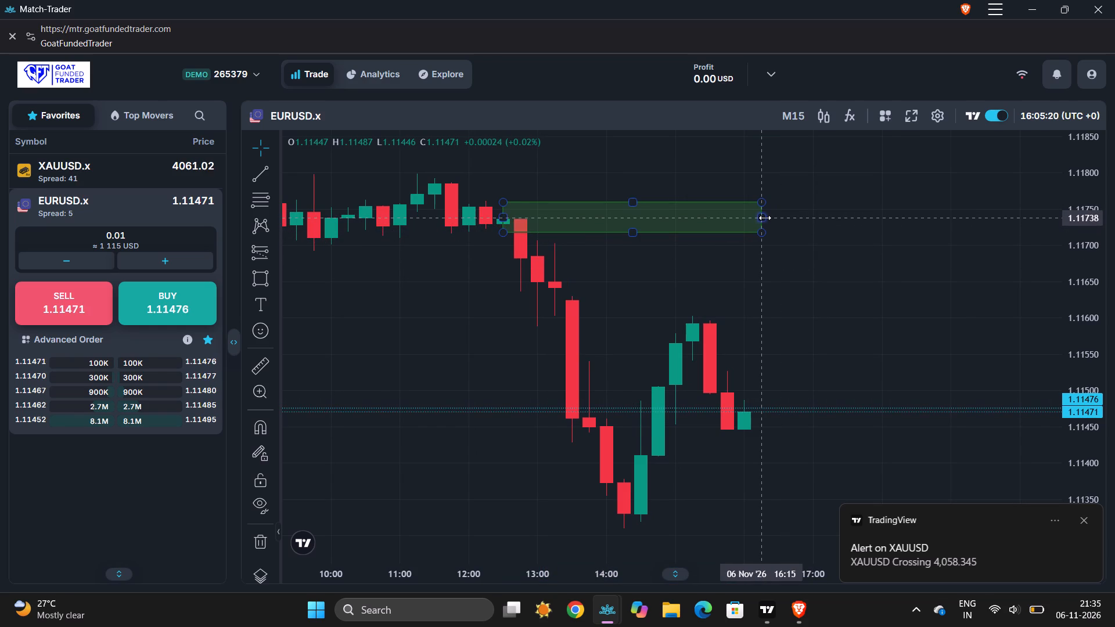
{"action": "left_click_drag", "start_coordinate": [765, 218], "coordinate": [783, 219]}
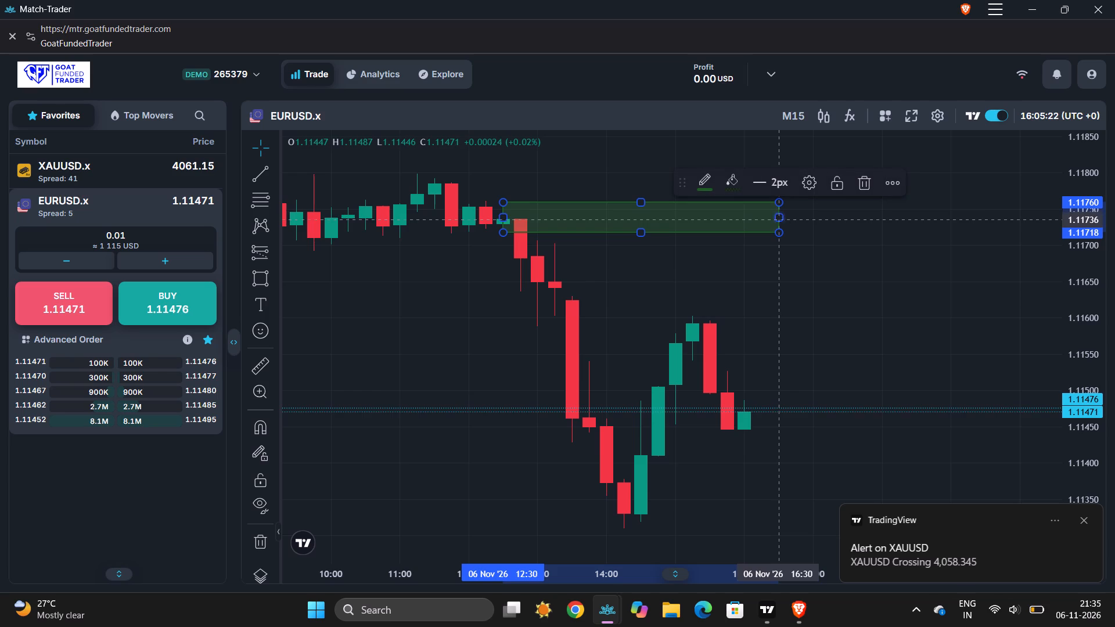
{"action": "left_click", "coordinate": [776, 286]}
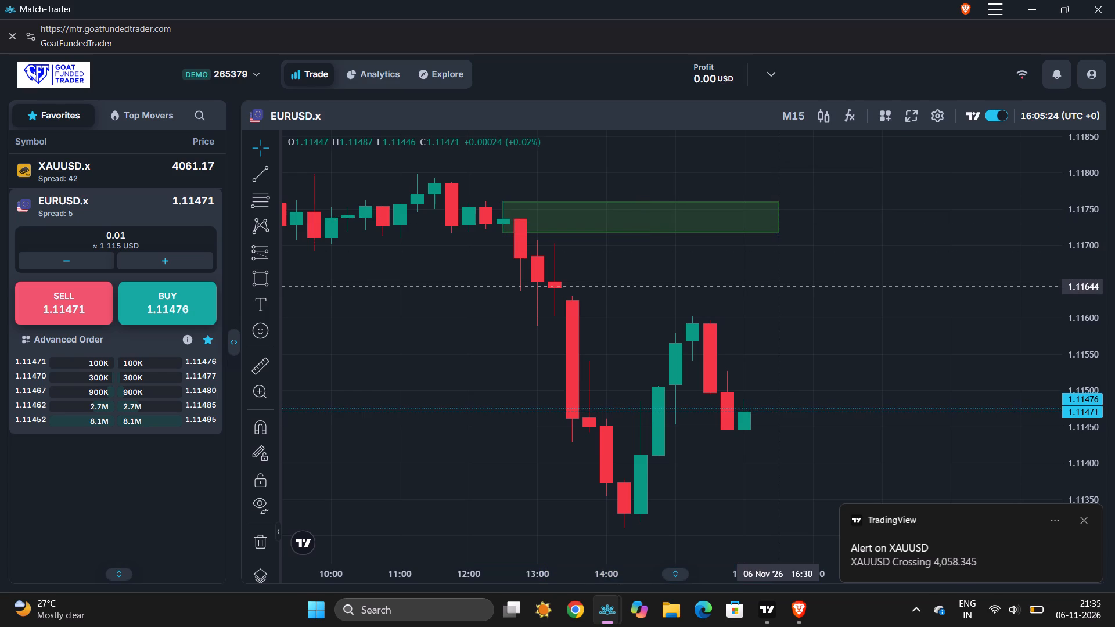
Draw a second rectangle zone on the EURUSD.x chart from 15:15 at about 1.11605 to 17:00 at about 1.11544.
{"action": "scroll", "coordinate": [776, 286], "scroll_direction": "up", "scroll_amount": 2}
{"action": "scroll", "coordinate": [776, 286], "scroll_direction": "down", "scroll_amount": 3}
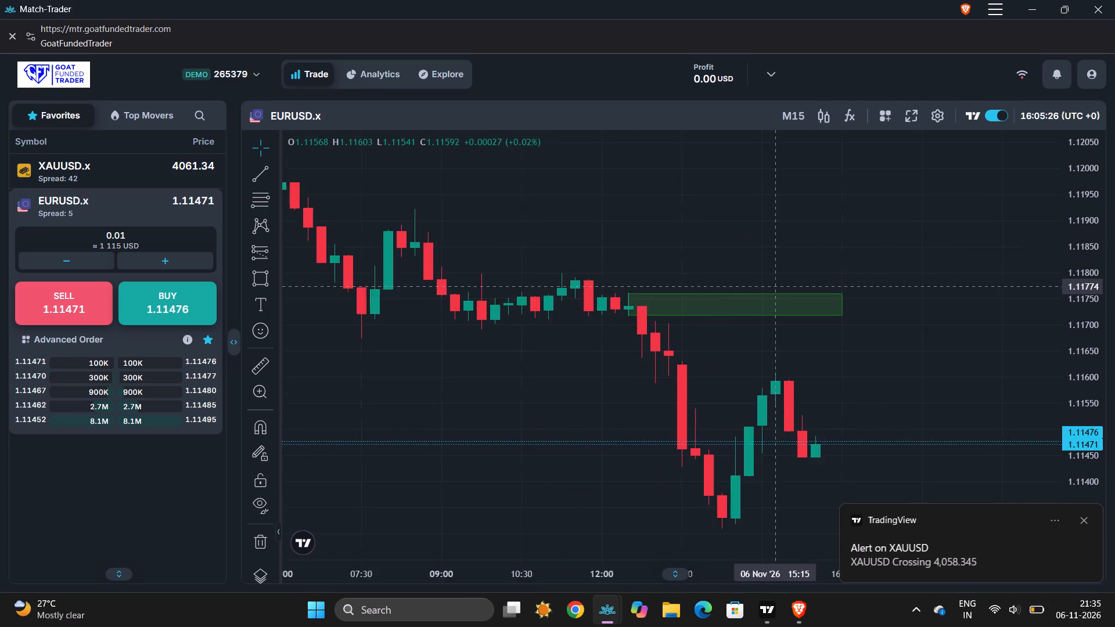
{"action": "scroll", "coordinate": [776, 286], "scroll_direction": "down", "scroll_amount": 2}
{"action": "scroll", "coordinate": [776, 286], "scroll_direction": "up", "scroll_amount": 6}
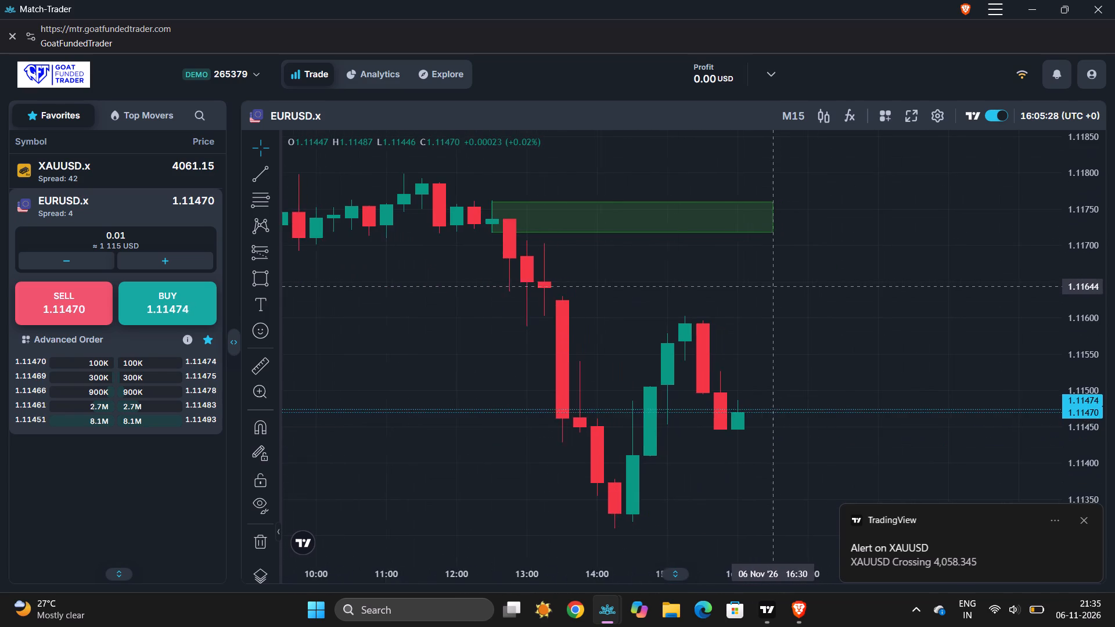
{"action": "left_click", "coordinate": [264, 279]}
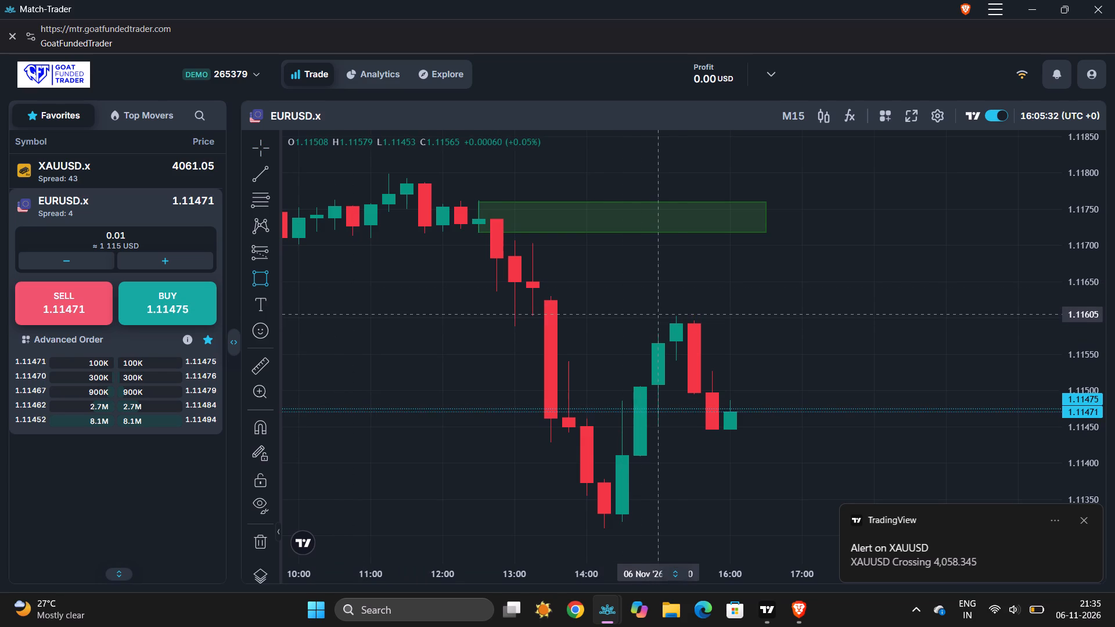
{"action": "left_click_drag", "start_coordinate": [677, 315], "coordinate": [793, 338]}
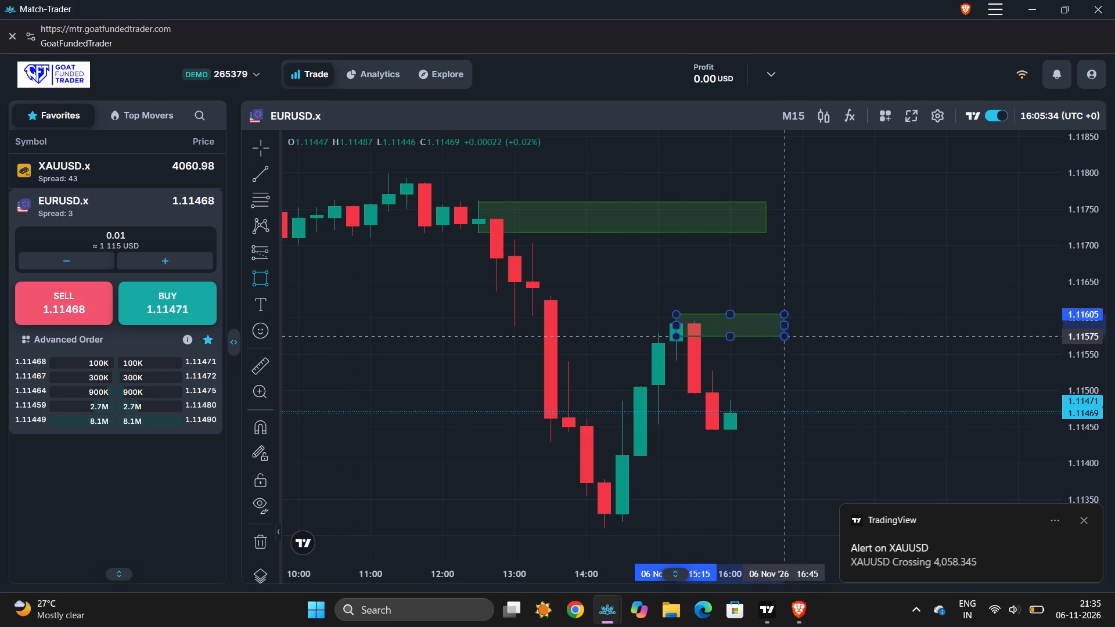
{"action": "left_click_drag", "start_coordinate": [793, 338], "coordinate": [799, 338]}
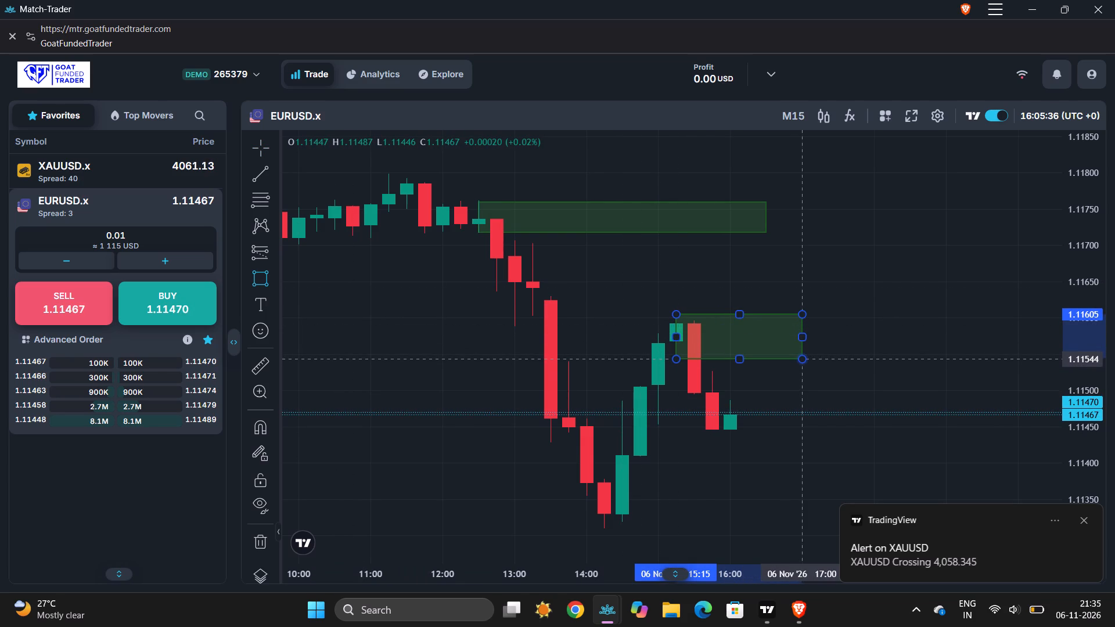
{"action": "left_click", "coordinate": [806, 359]}
{"action": "left_click", "coordinate": [830, 340]}
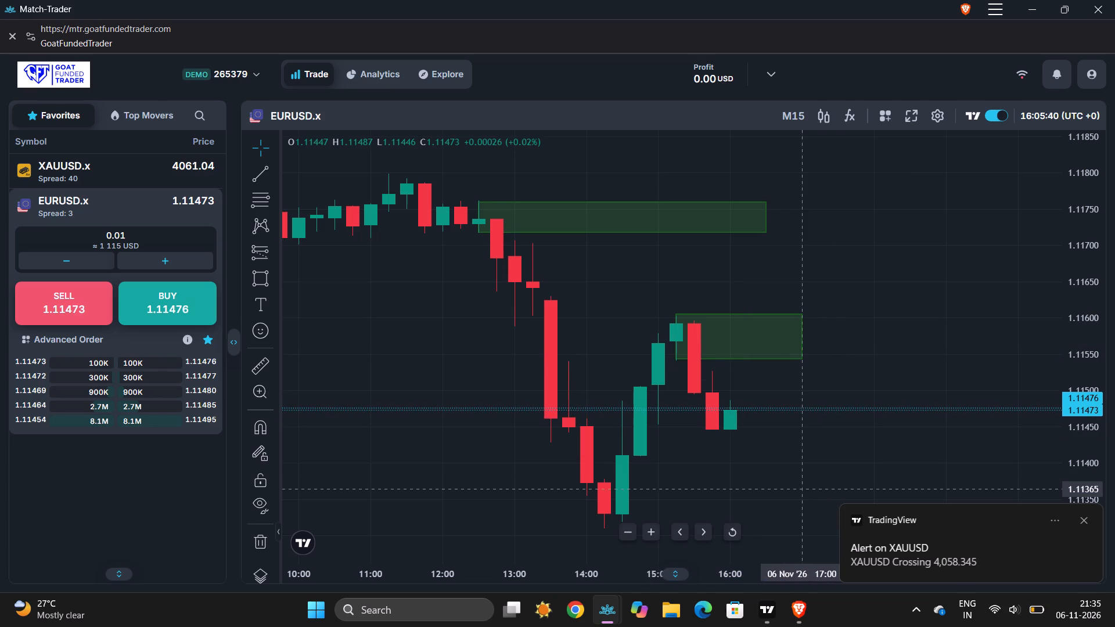
Open the XAUUSD.x chart.
{"action": "scroll", "coordinate": [807, 489], "scroll_direction": "up", "scroll_amount": 2}
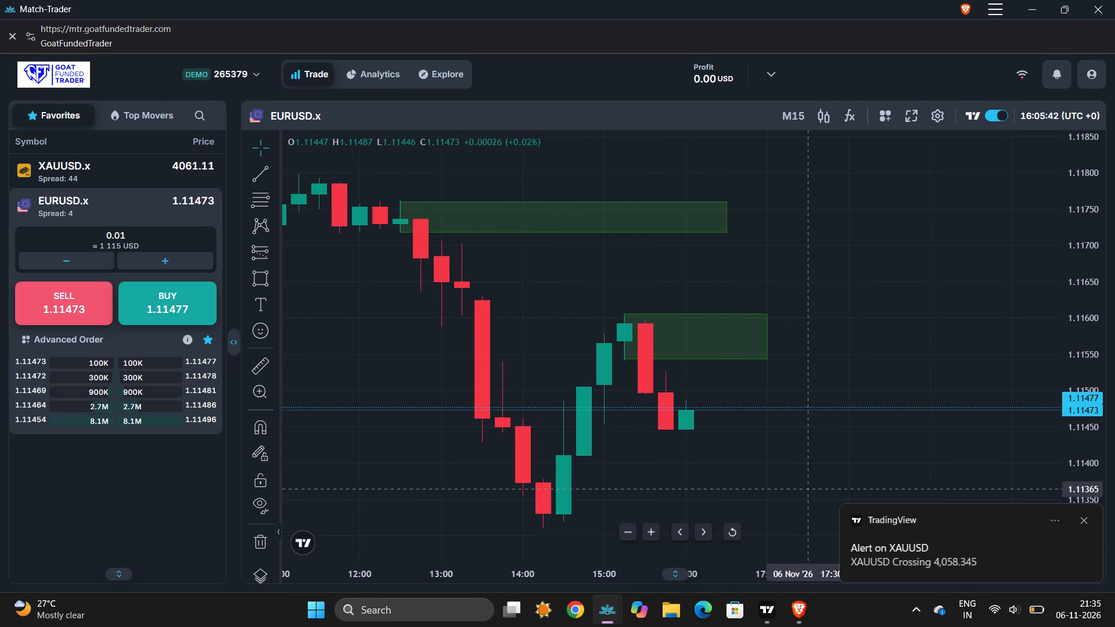
{"action": "left_click", "coordinate": [167, 171]}
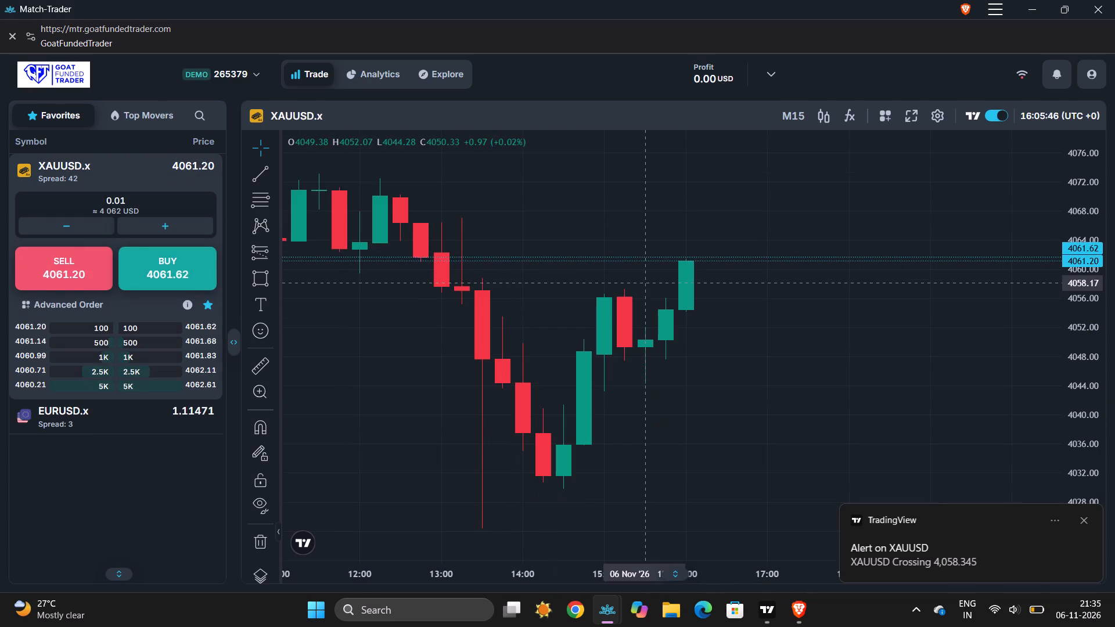
Draw a rectangle zone on the XAUUSD.x M15 chart from 12:15 at about 4072.41 to about 17:00 at about 4063.61.
{"action": "scroll", "coordinate": [652, 283], "scroll_direction": "down", "scroll_amount": 3}
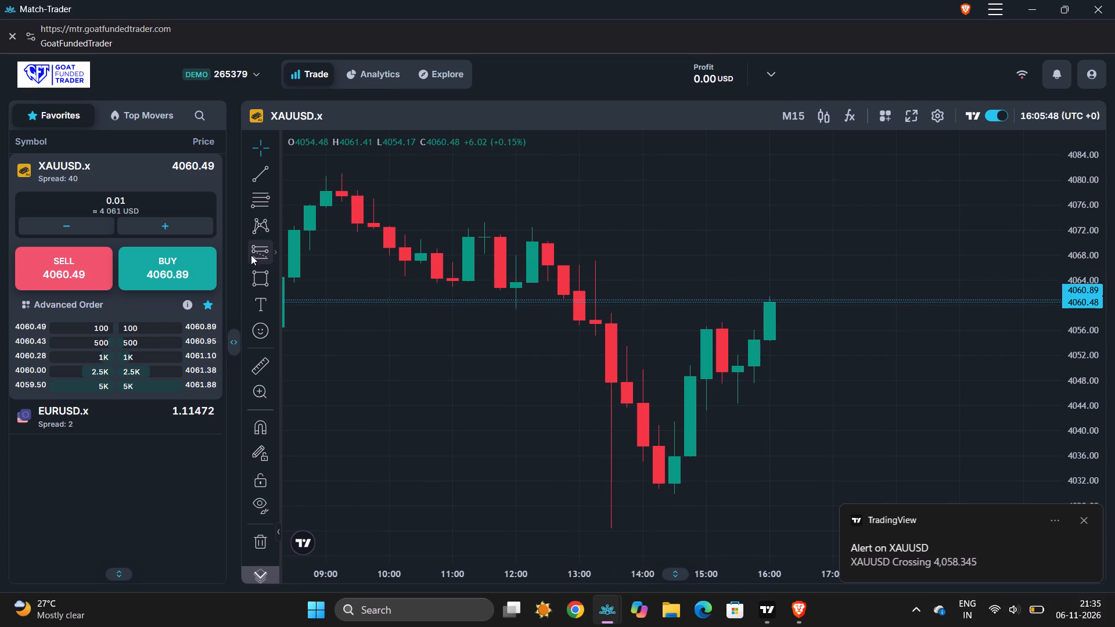
{"action": "left_click", "coordinate": [259, 284]}
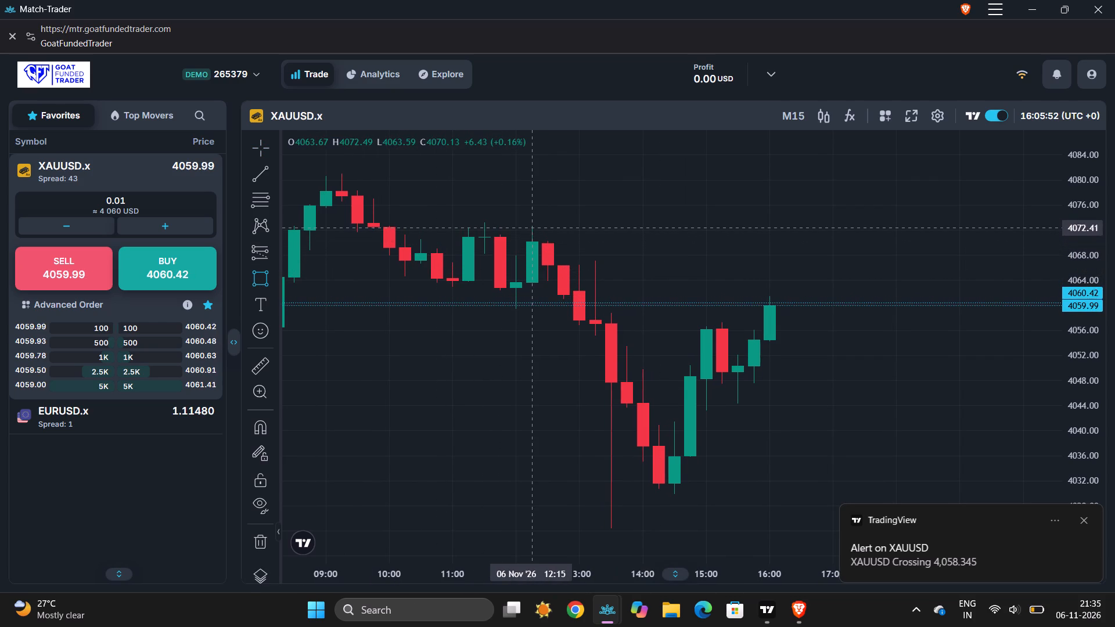
{"action": "left_click_drag", "start_coordinate": [531, 227], "coordinate": [739, 264]}
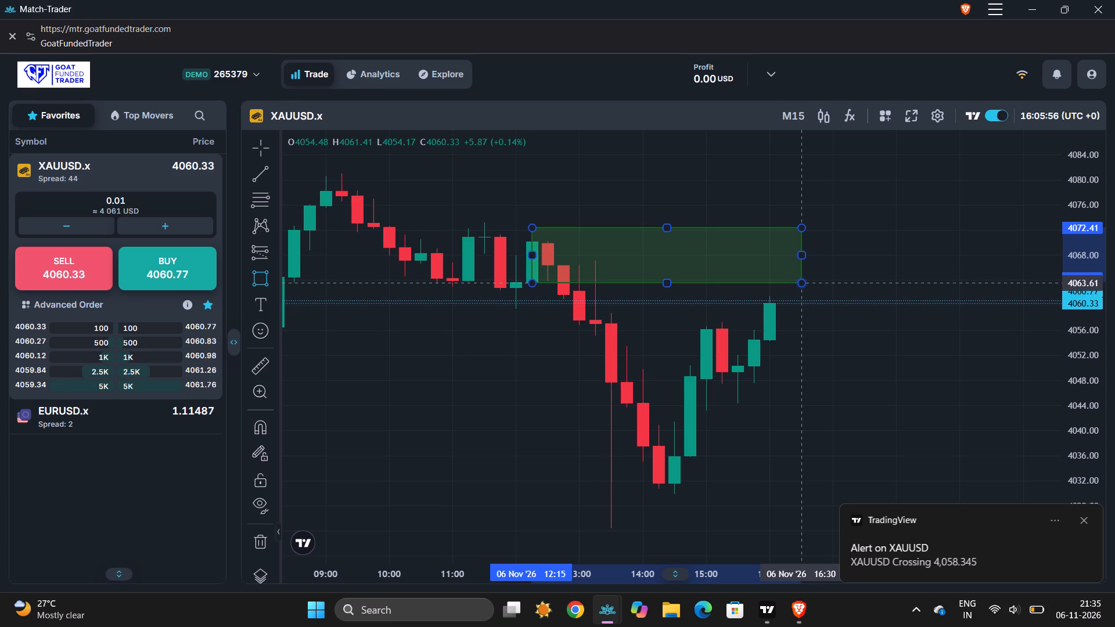
{"action": "left_click", "coordinate": [799, 282]}
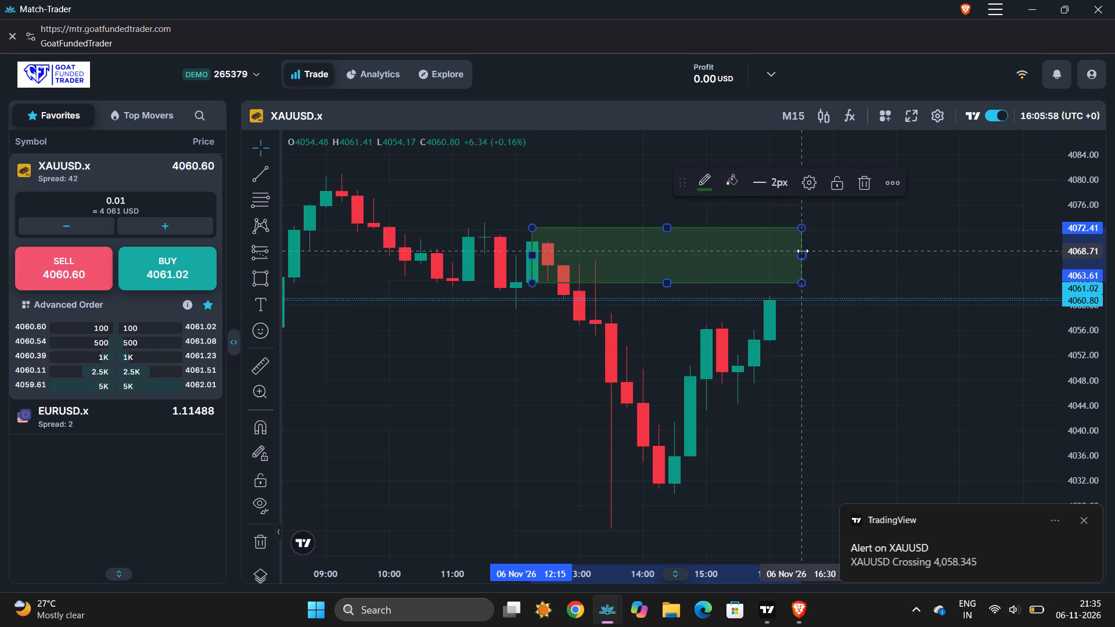
{"action": "left_click_drag", "start_coordinate": [799, 253], "coordinate": [826, 257]}
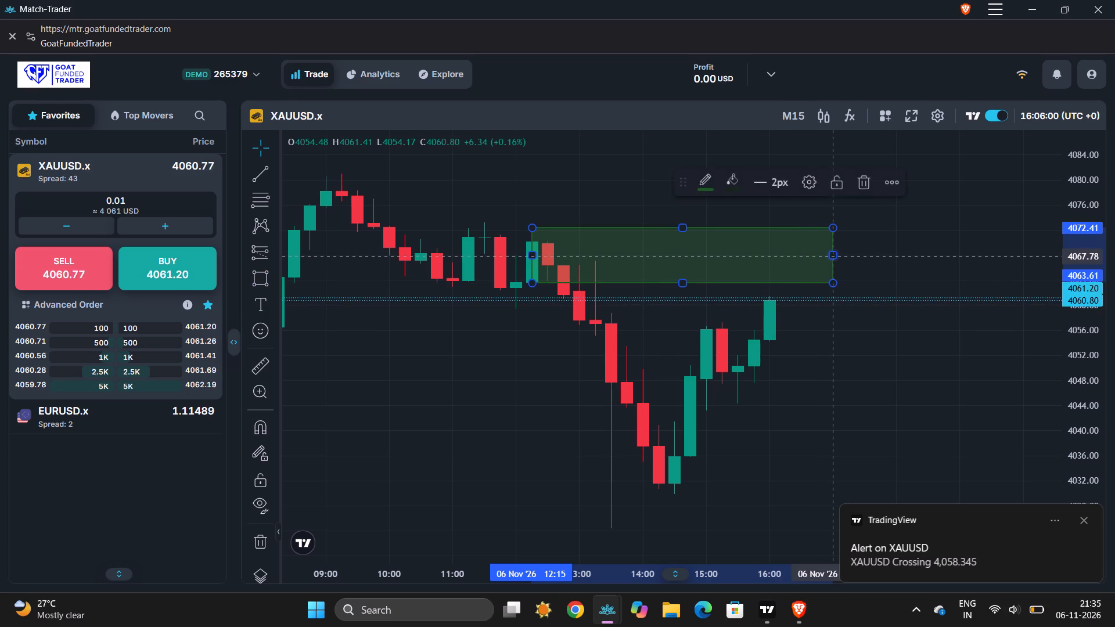
{"action": "left_click", "coordinate": [886, 256]}
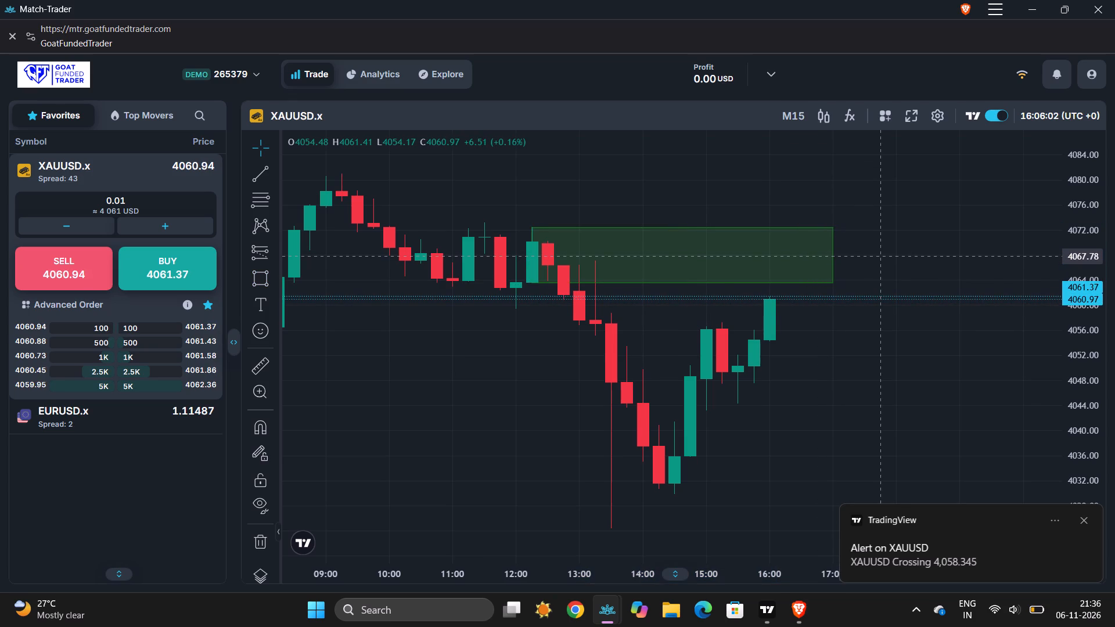
Switch the XAUUSD.x chart to the M5 time interval.
{"action": "left_click", "coordinate": [797, 116]}
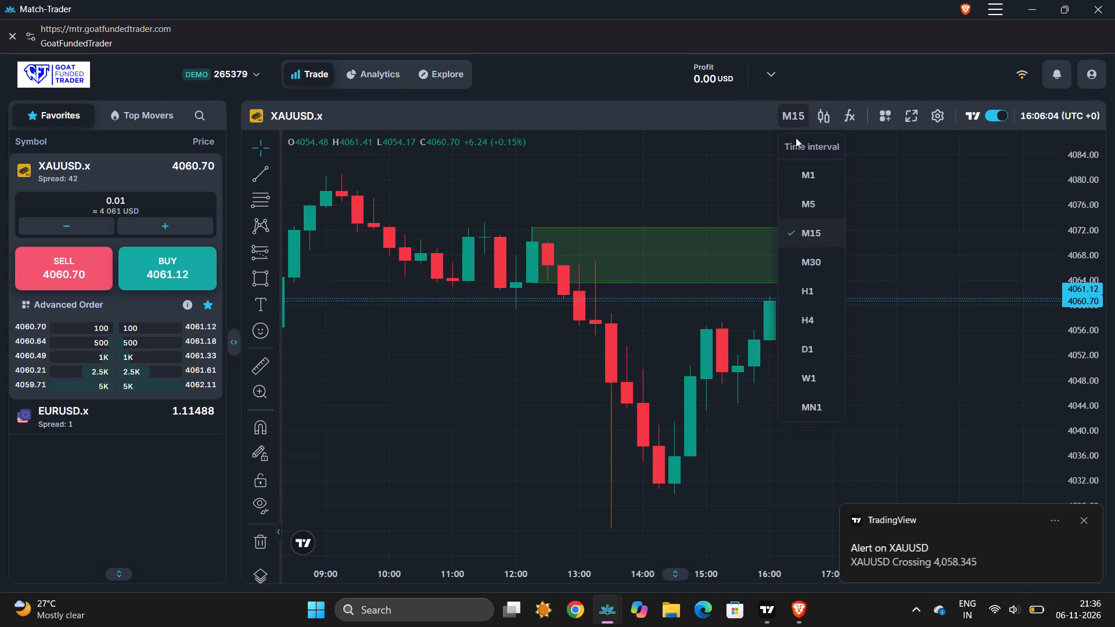
{"action": "left_click", "coordinate": [809, 201]}
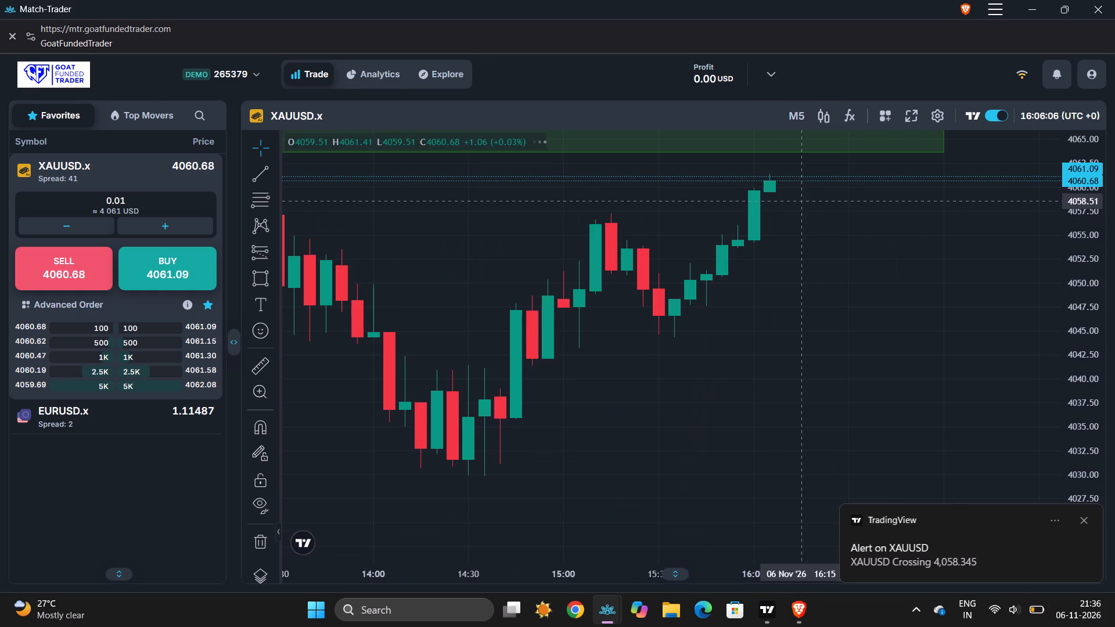
Set the XAUUSD.x order volume to 0.07 lots.
{"action": "left_click", "coordinate": [190, 225]}
{"action": "left_click", "coordinate": [190, 225]}
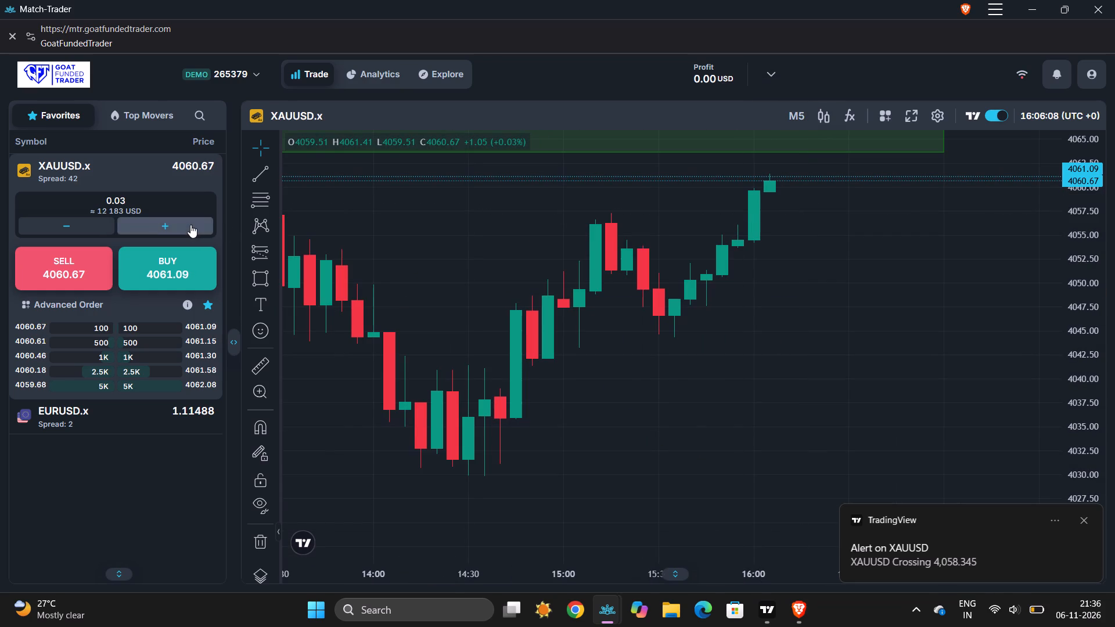
{"action": "left_click", "coordinate": [190, 225]}
{"action": "left_click", "coordinate": [190, 225]}
{"action": "left_click", "coordinate": [190, 225]}
{"action": "left_click", "coordinate": [190, 225]}
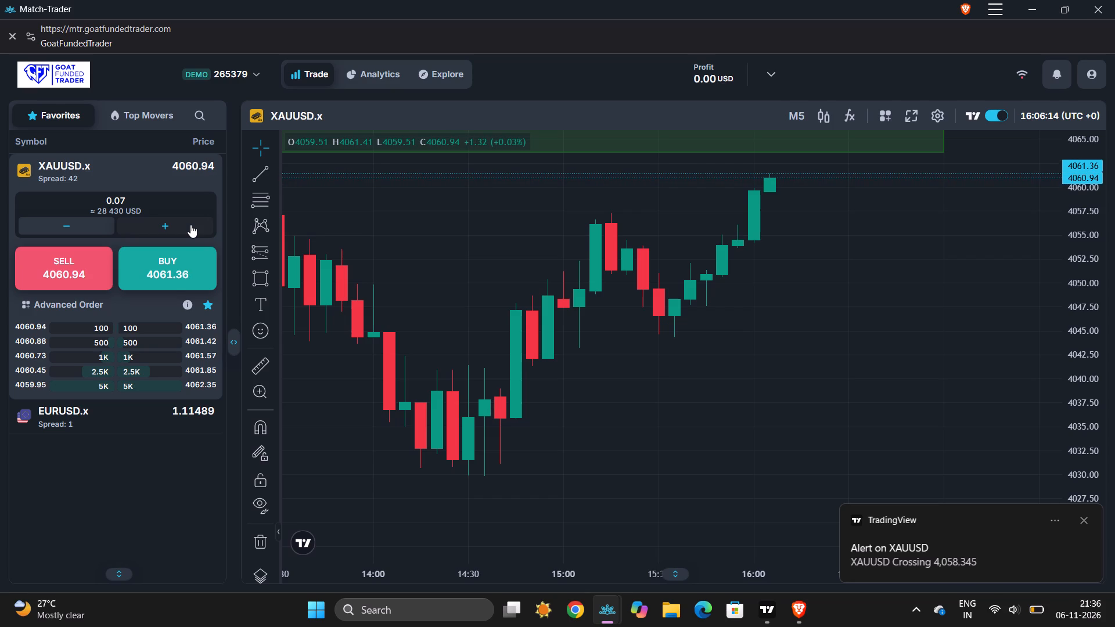
Examine the XAUUSD.x M5 price action leading up to and around the green rectangle zone.
{"action": "scroll", "coordinate": [472, 235], "scroll_direction": "down", "scroll_amount": 1}
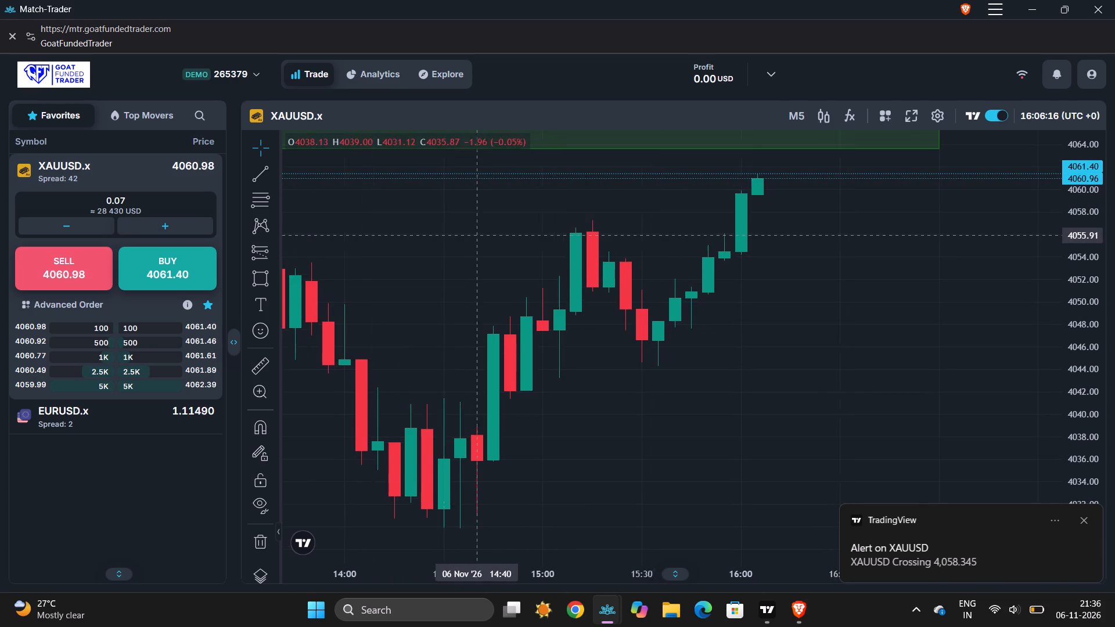
{"action": "scroll", "coordinate": [472, 235], "scroll_direction": "down", "scroll_amount": 1}
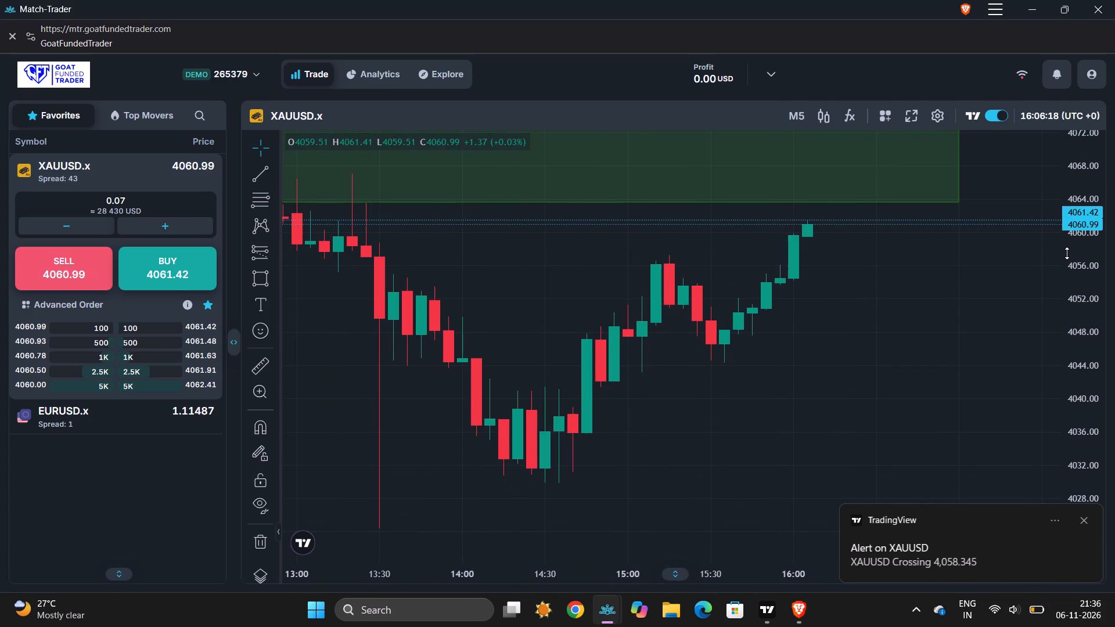
{"action": "left_click_drag", "start_coordinate": [1077, 251], "coordinate": [1084, 280]}
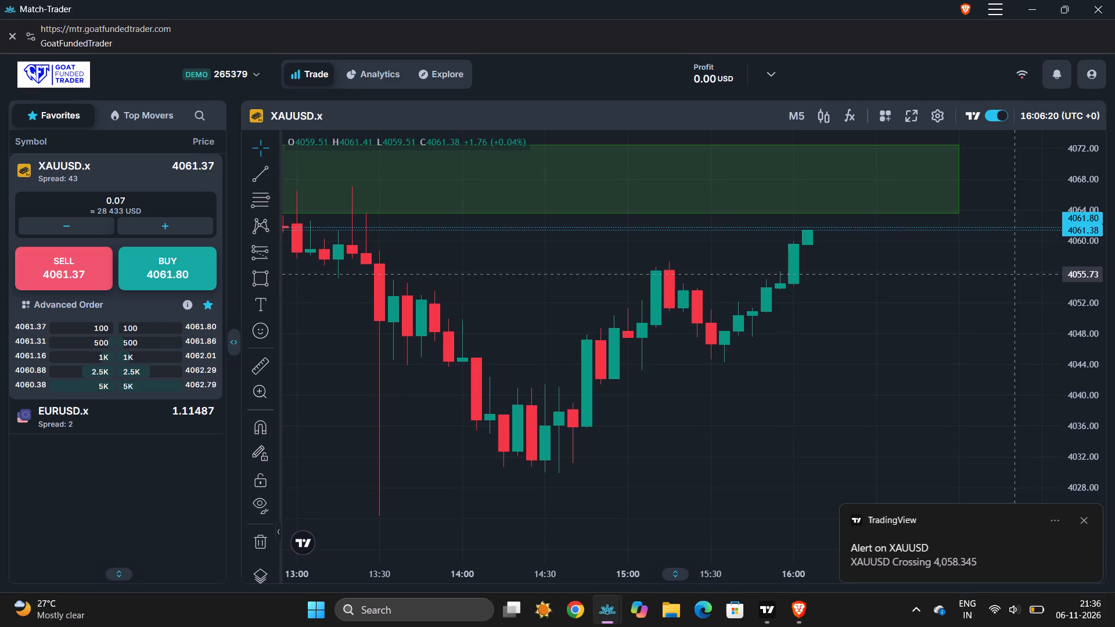
{"action": "left_click_drag", "start_coordinate": [1020, 274], "coordinate": [991, 349]}
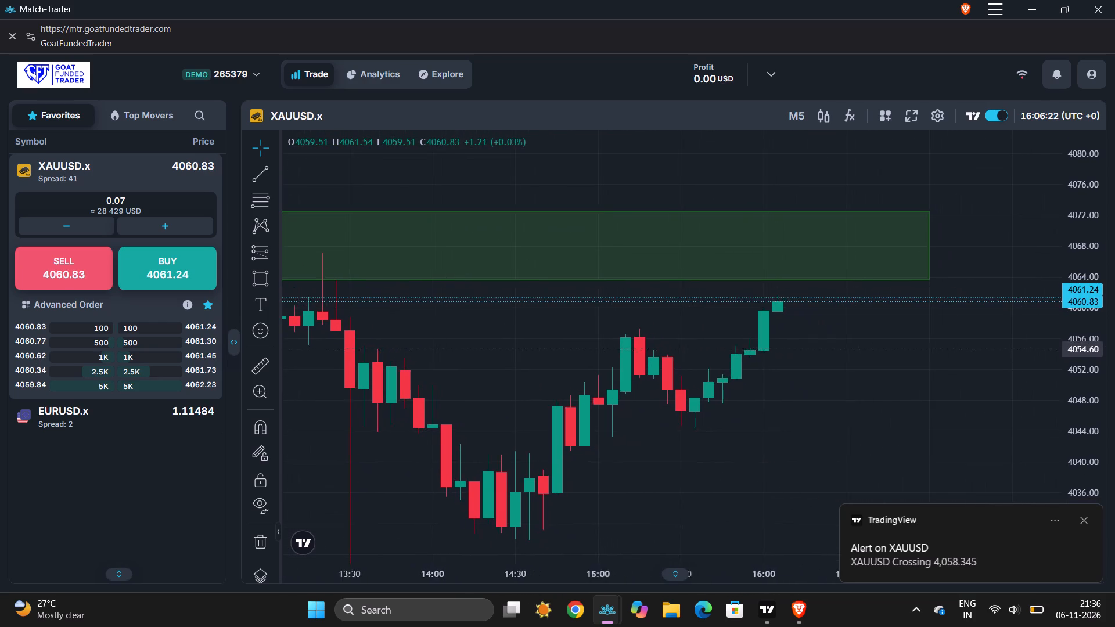
{"action": "left_click_drag", "start_coordinate": [991, 349], "coordinate": [965, 325]}
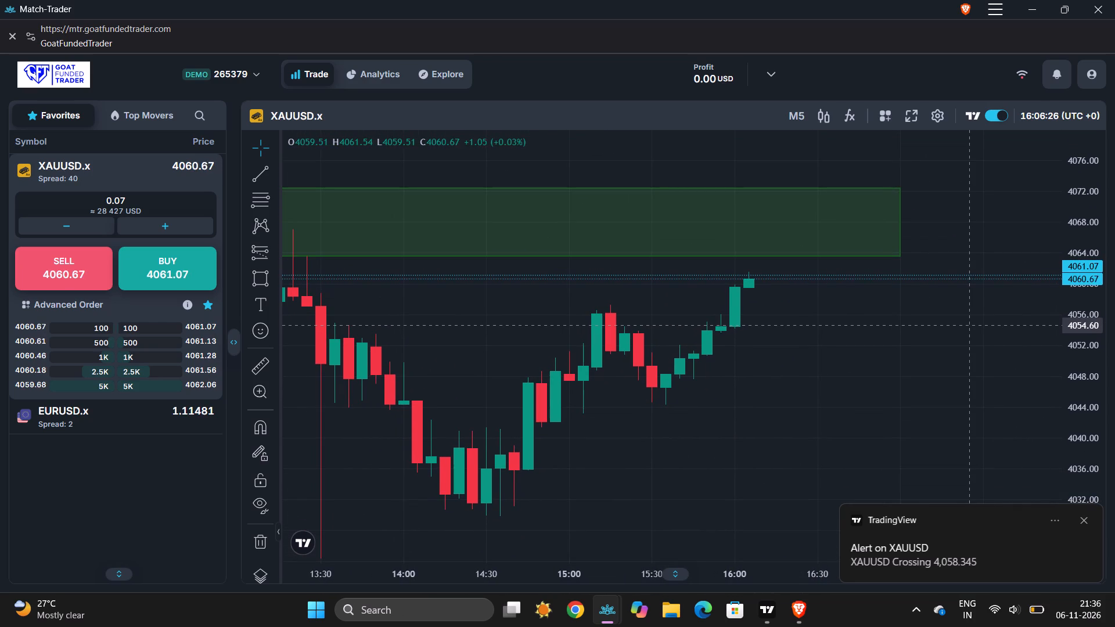
{"action": "scroll", "coordinate": [965, 325], "scroll_direction": "right", "scroll_amount": 6}
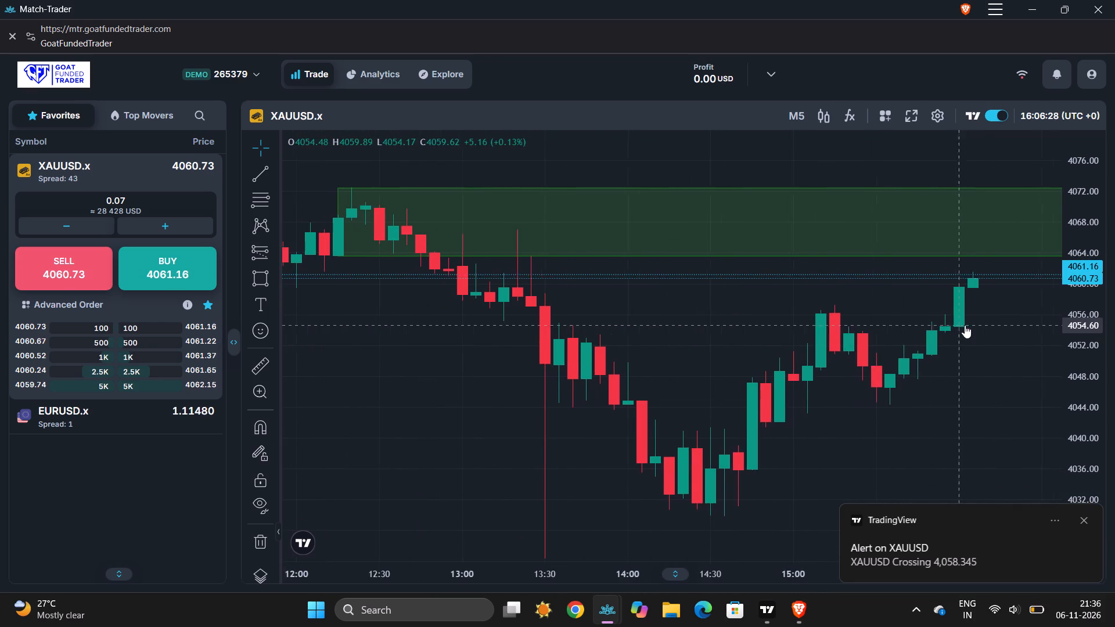
{"action": "scroll", "coordinate": [965, 325], "scroll_direction": "right", "scroll_amount": 1}
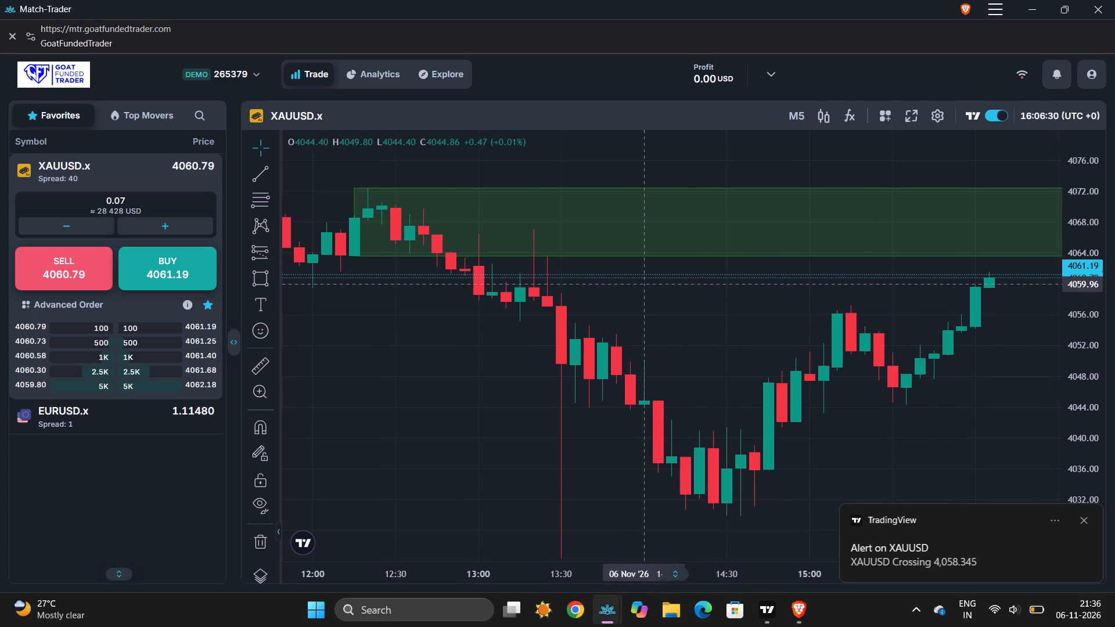
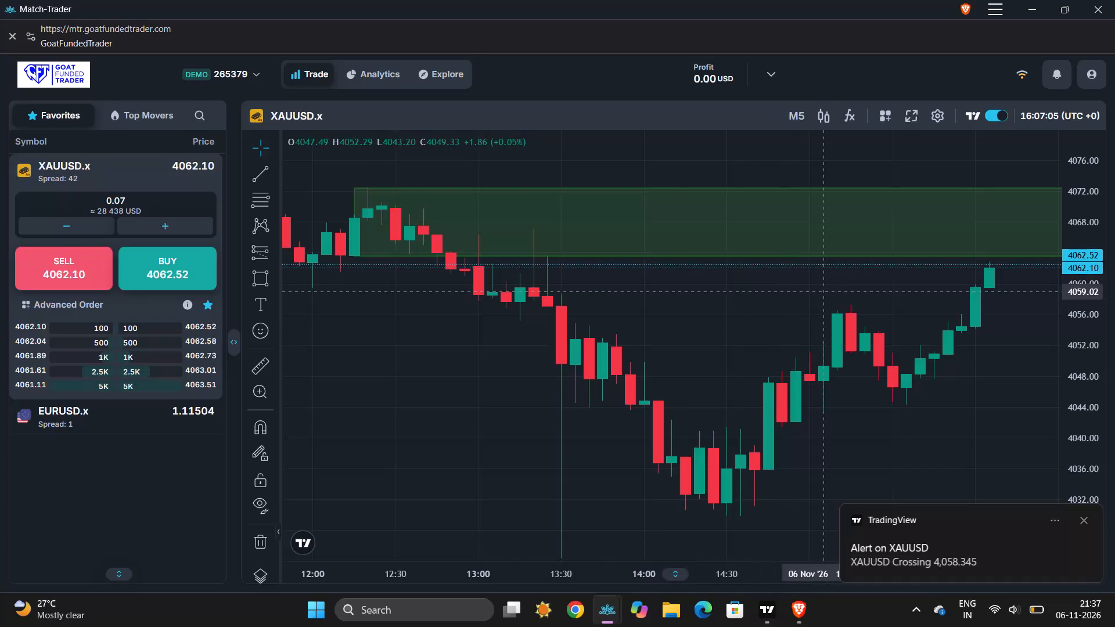
Draw a nearly horizontal trend line on the XAUUSD.x M5 chart at about 4067.31, from about 13:20 to 16:40.
{"action": "scroll", "coordinate": [819, 291], "scroll_direction": "left", "scroll_amount": 2}
{"action": "scroll", "coordinate": [819, 291], "scroll_direction": "down", "scroll_amount": 1}
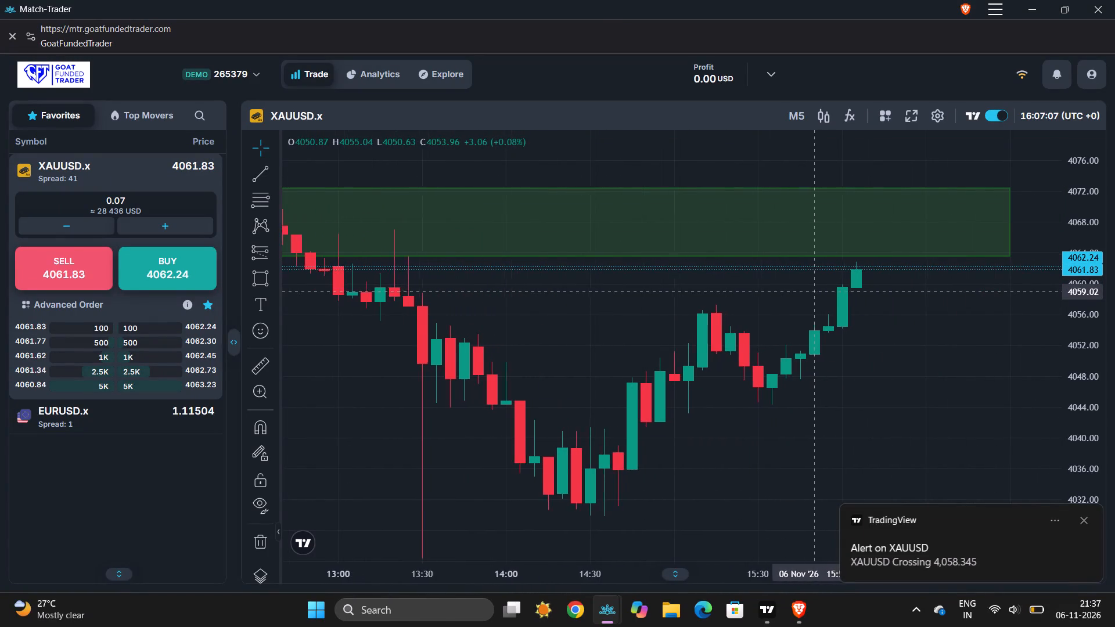
{"action": "scroll", "coordinate": [819, 291], "scroll_direction": "down", "scroll_amount": 3}
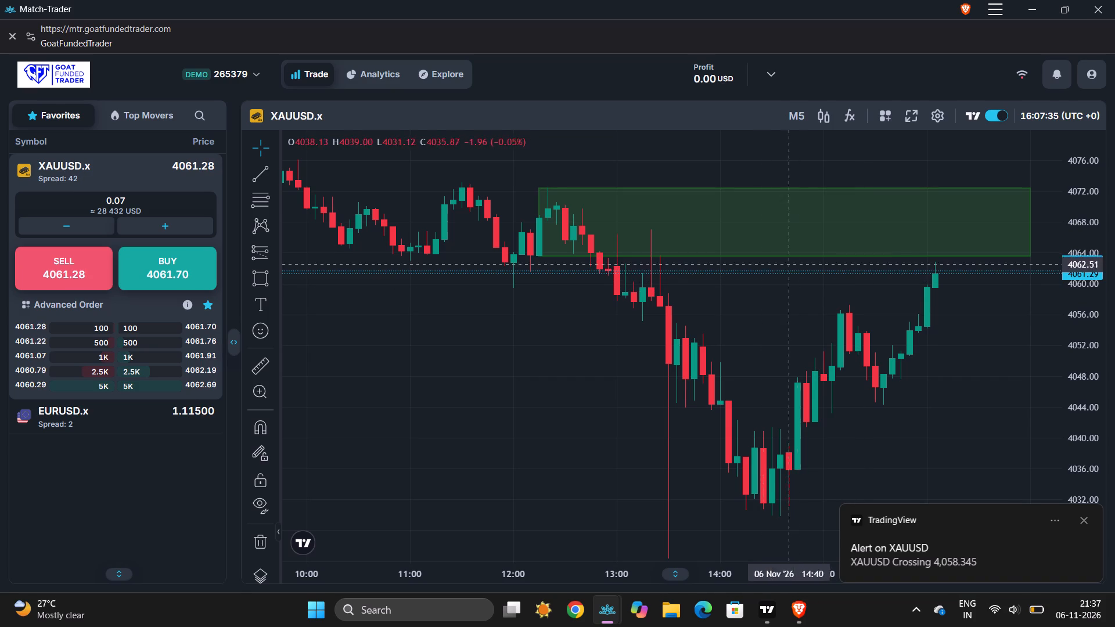
{"action": "left_click", "coordinate": [265, 175]}
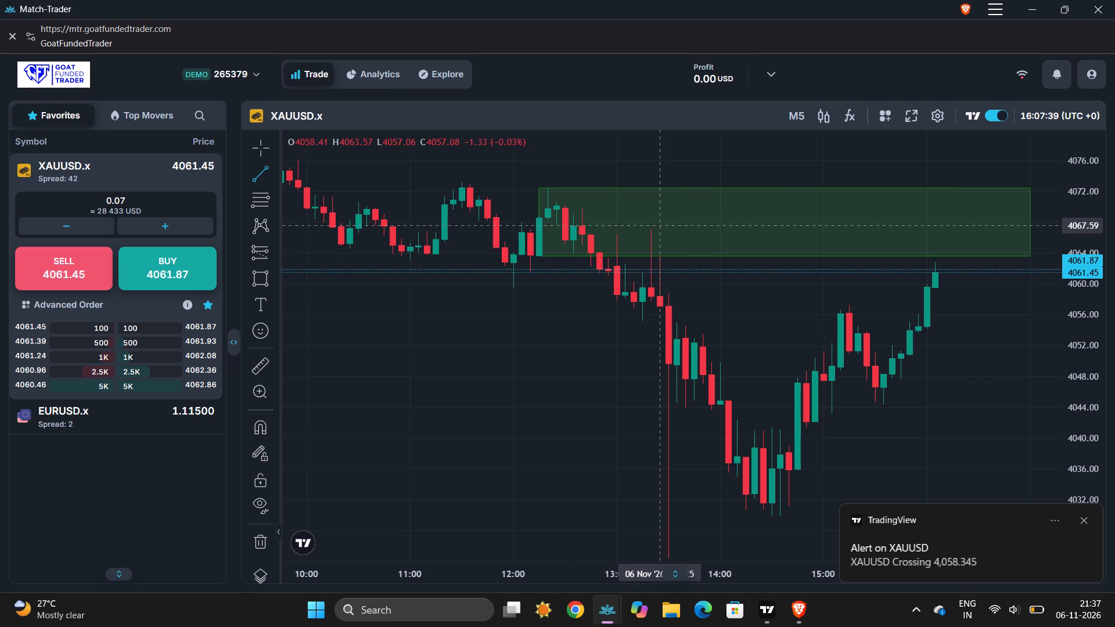
{"action": "left_click_drag", "start_coordinate": [651, 228], "coordinate": [830, 240]}
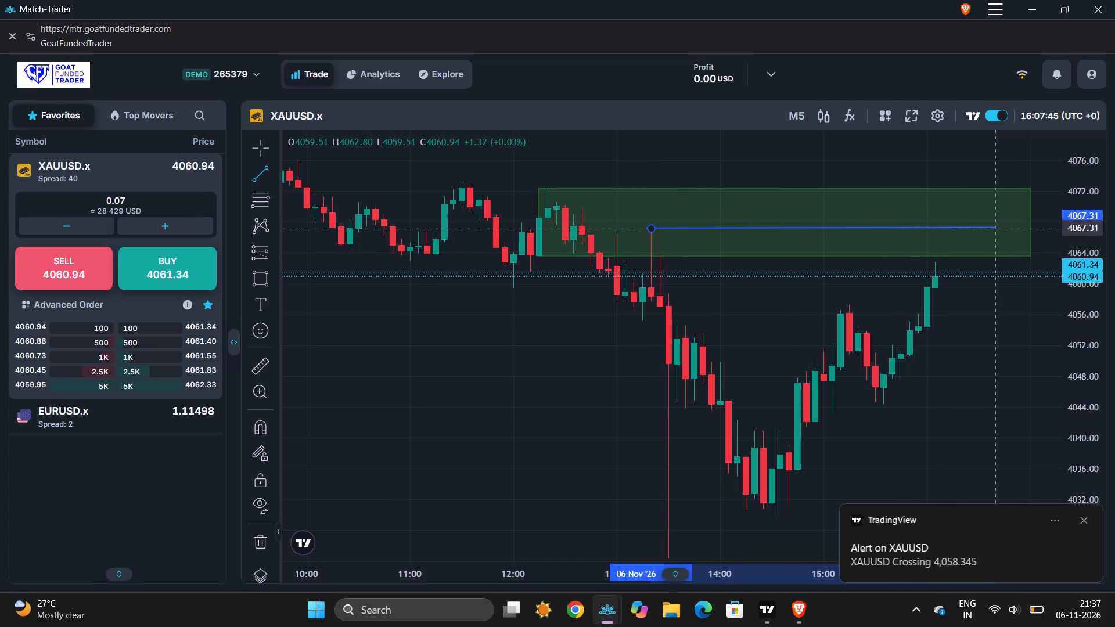
{"action": "left_click", "coordinate": [996, 228]}
{"action": "left_click", "coordinate": [1022, 316]}
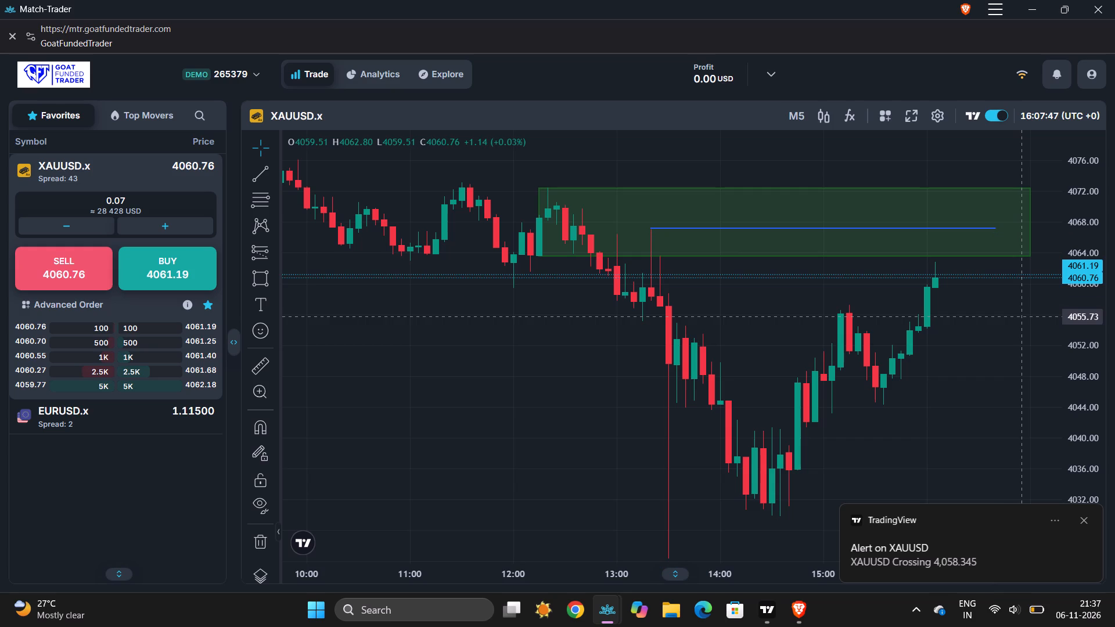
Dismiss the TradingView alert notification covering the XAUUSD.x chart.
{"action": "scroll", "coordinate": [962, 233], "scroll_direction": "up", "scroll_amount": 4}
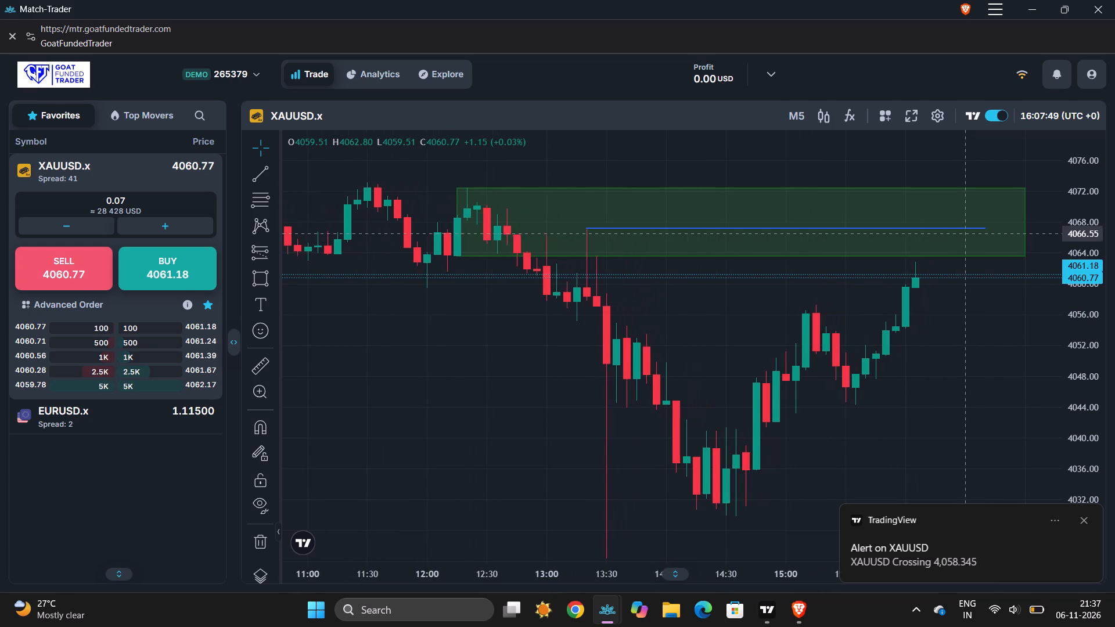
{"action": "scroll", "coordinate": [962, 233], "scroll_direction": "up", "scroll_amount": 1}
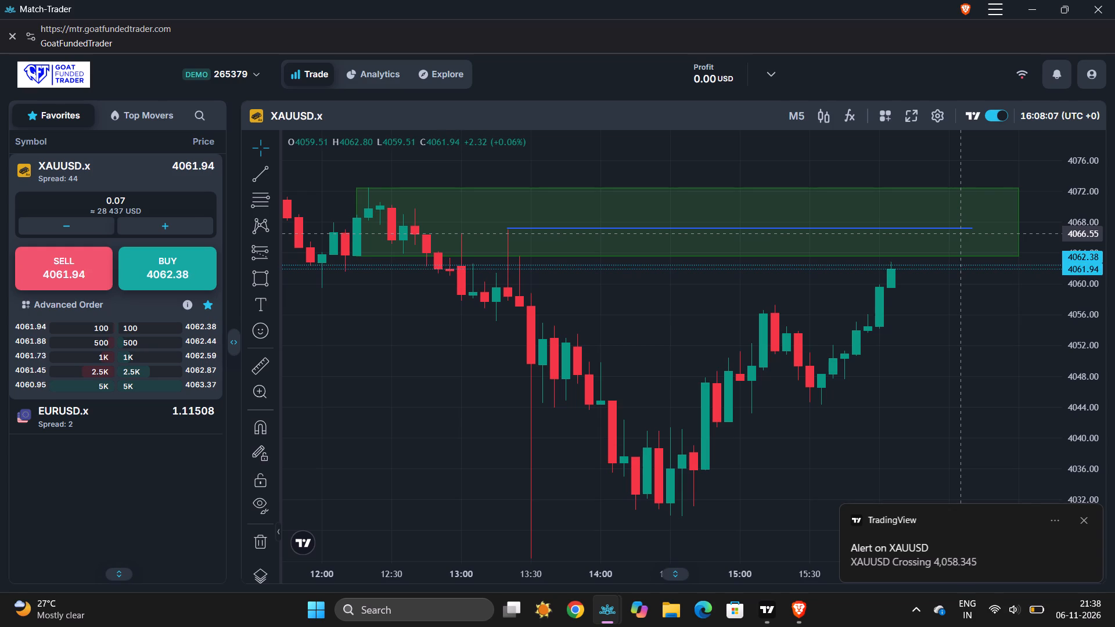
{"action": "left_click", "coordinate": [1083, 522]}
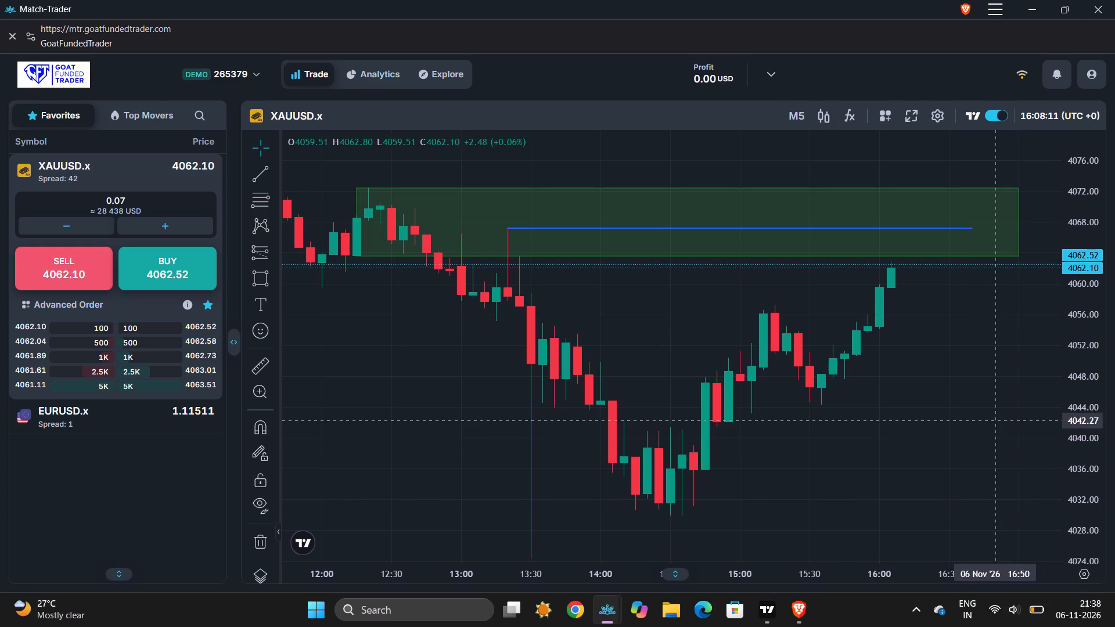
Set the chart's time scale to the 12-hours format in the chart settings and apply it.
{"action": "scroll", "coordinate": [991, 420], "scroll_direction": "up", "scroll_amount": 3}
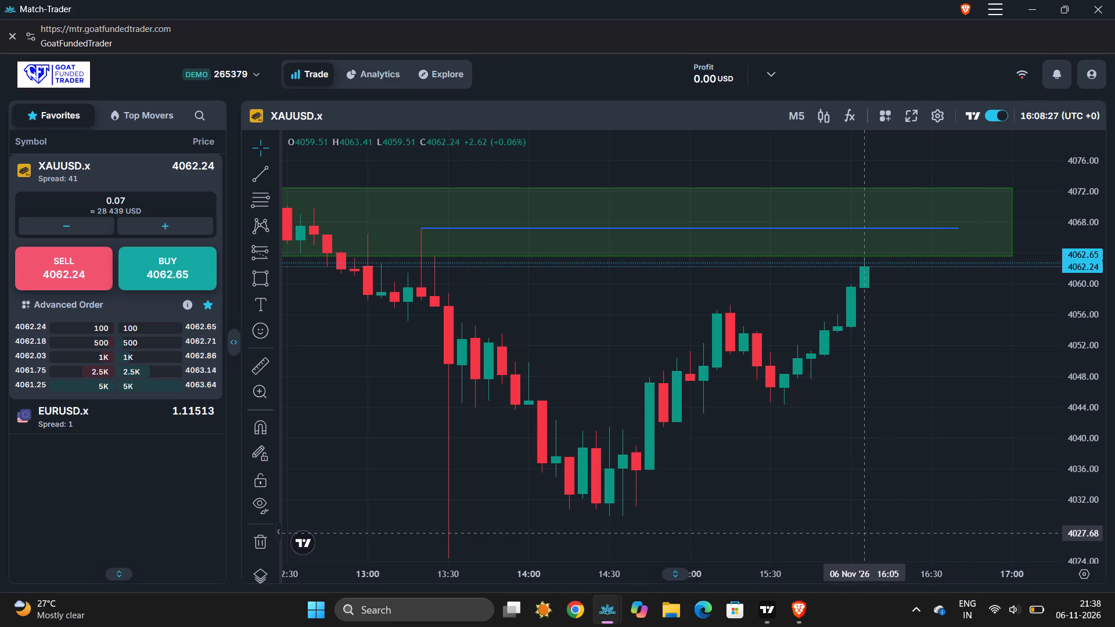
{"action": "left_click", "coordinate": [1084, 570]}
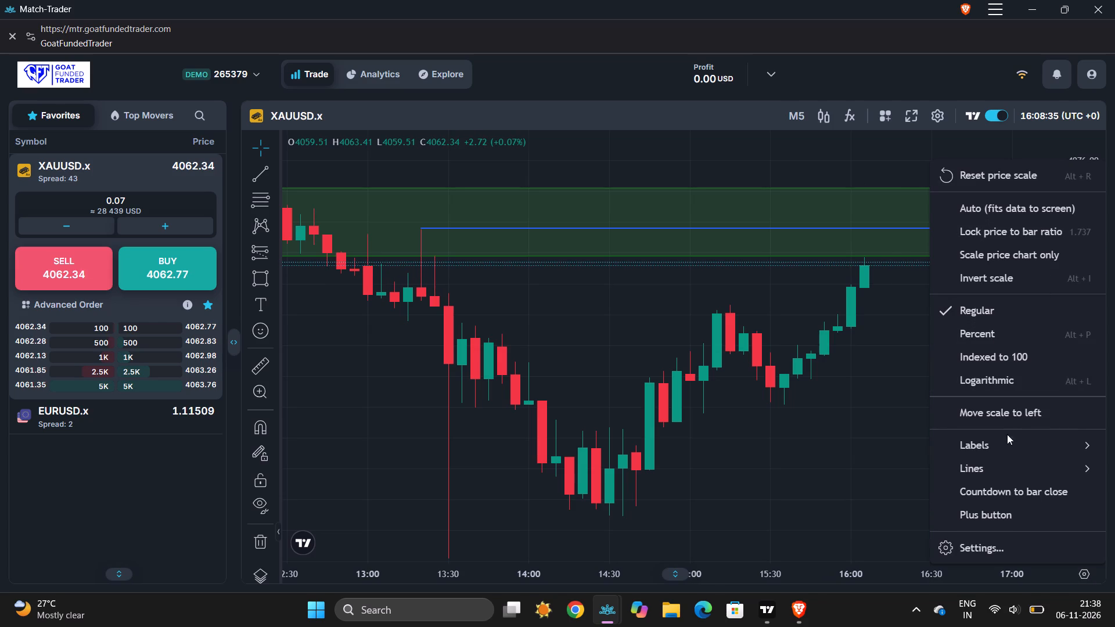
{"action": "left_click", "coordinate": [979, 545]}
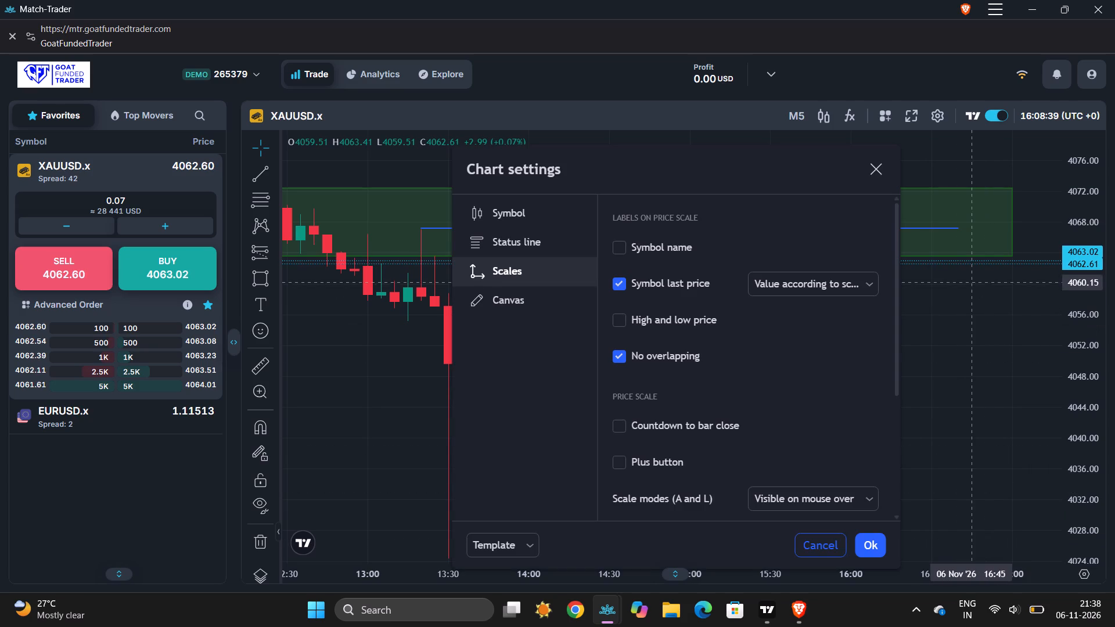
{"action": "left_click", "coordinate": [569, 296]}
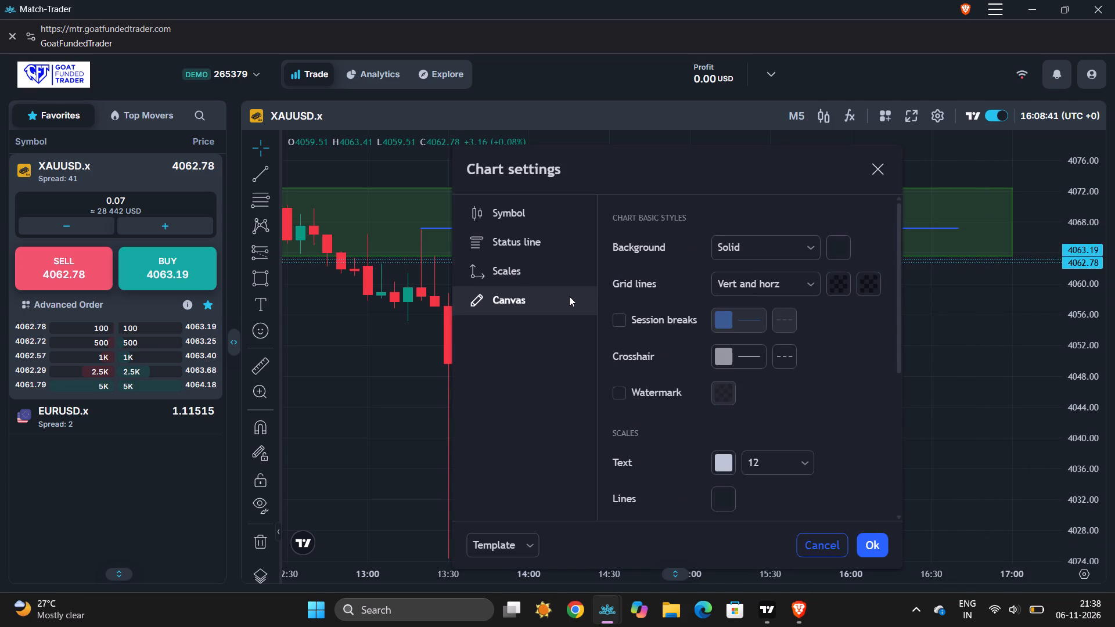
{"action": "scroll", "coordinate": [772, 462], "scroll_direction": "down", "scroll_amount": 5}
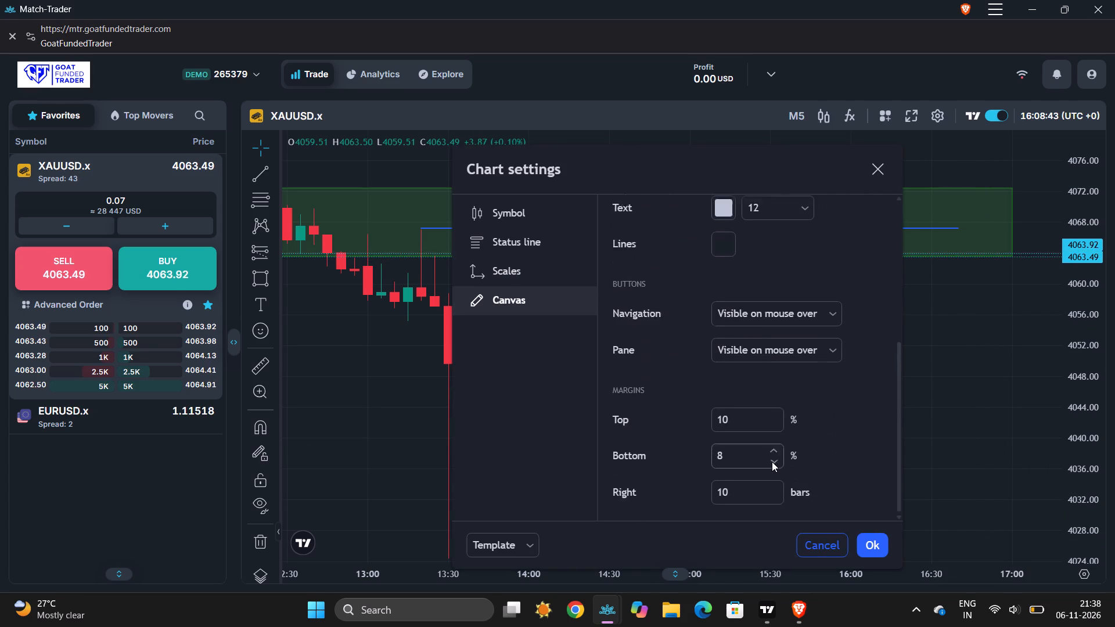
{"action": "scroll", "coordinate": [772, 462], "scroll_direction": "down", "scroll_amount": 6}
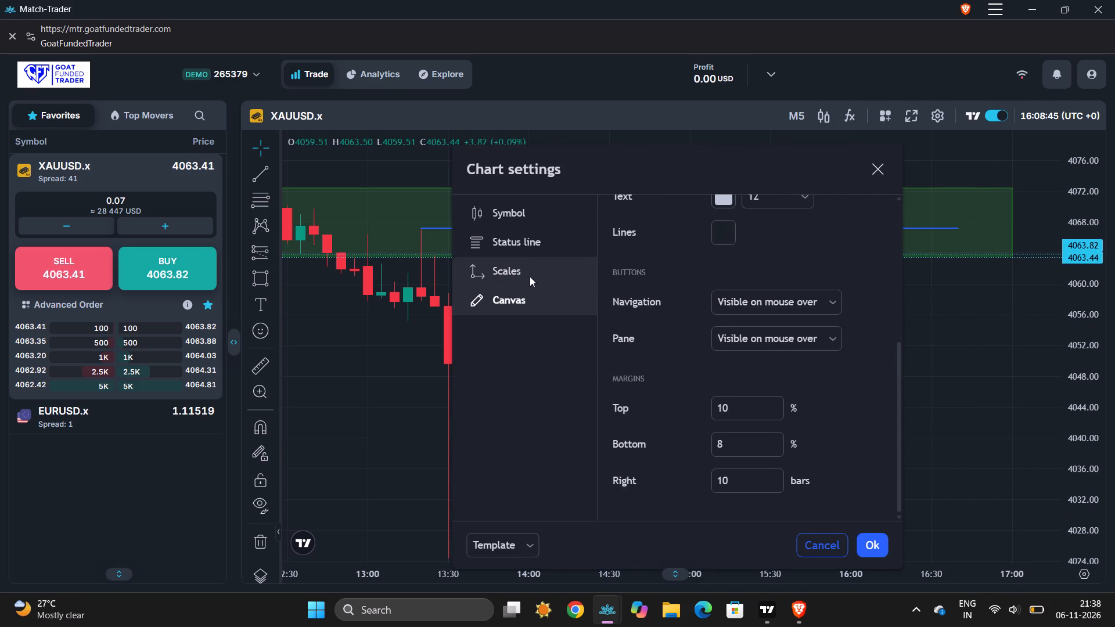
{"action": "left_click", "coordinate": [519, 257]}
{"action": "scroll", "coordinate": [770, 513], "scroll_direction": "down", "scroll_amount": 3}
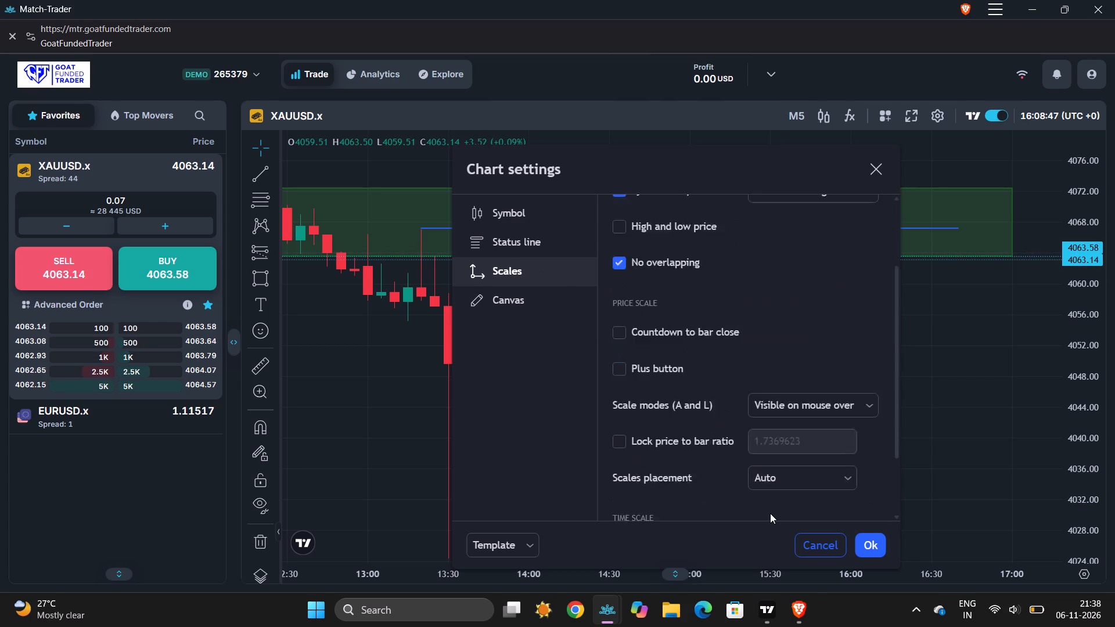
{"action": "scroll", "coordinate": [770, 513], "scroll_direction": "down", "scroll_amount": 4}
{"action": "left_click", "coordinate": [787, 478]}
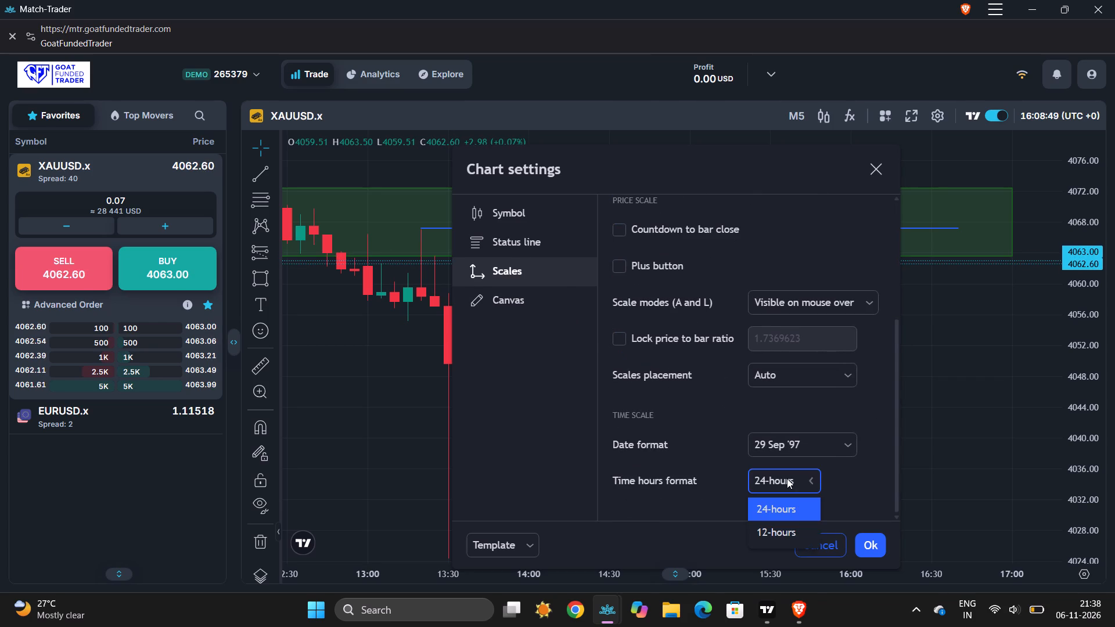
{"action": "left_click", "coordinate": [795, 534]}
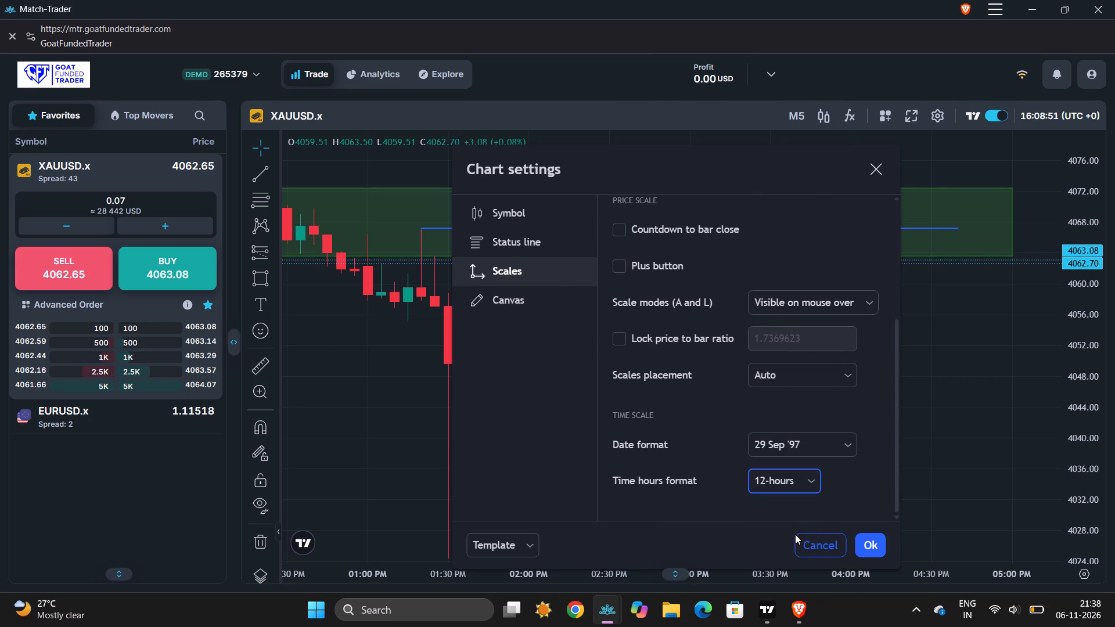
{"action": "left_click", "coordinate": [865, 542]}
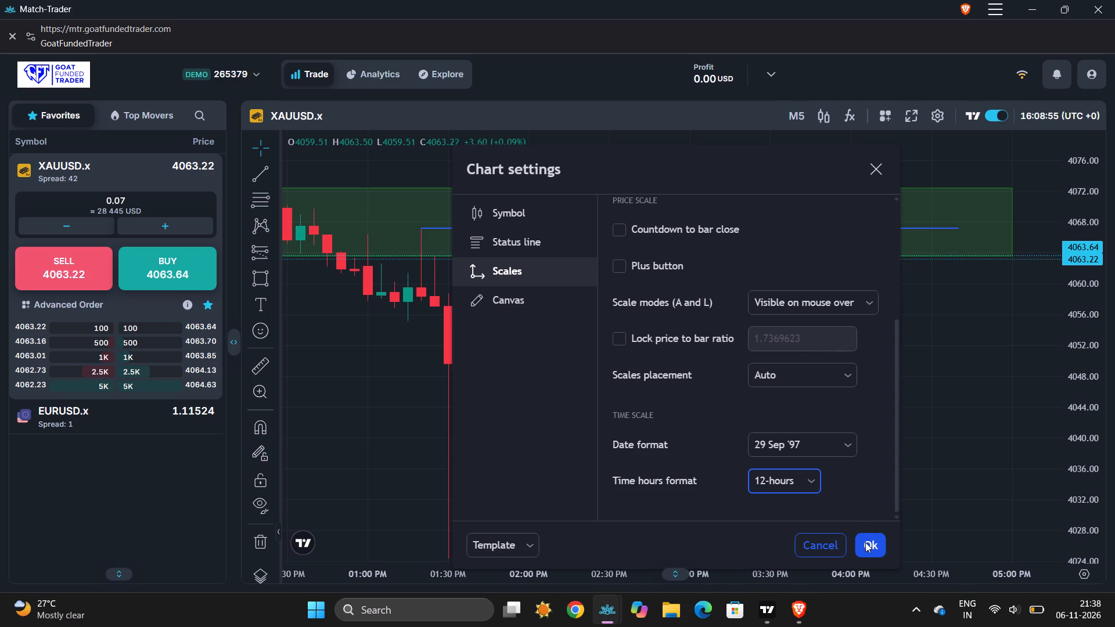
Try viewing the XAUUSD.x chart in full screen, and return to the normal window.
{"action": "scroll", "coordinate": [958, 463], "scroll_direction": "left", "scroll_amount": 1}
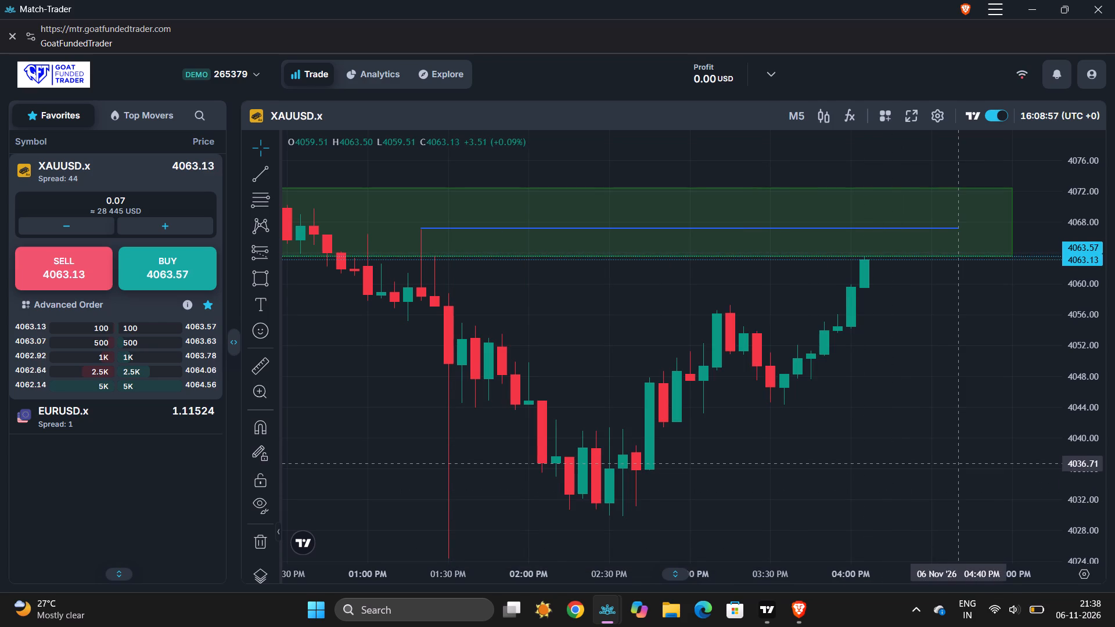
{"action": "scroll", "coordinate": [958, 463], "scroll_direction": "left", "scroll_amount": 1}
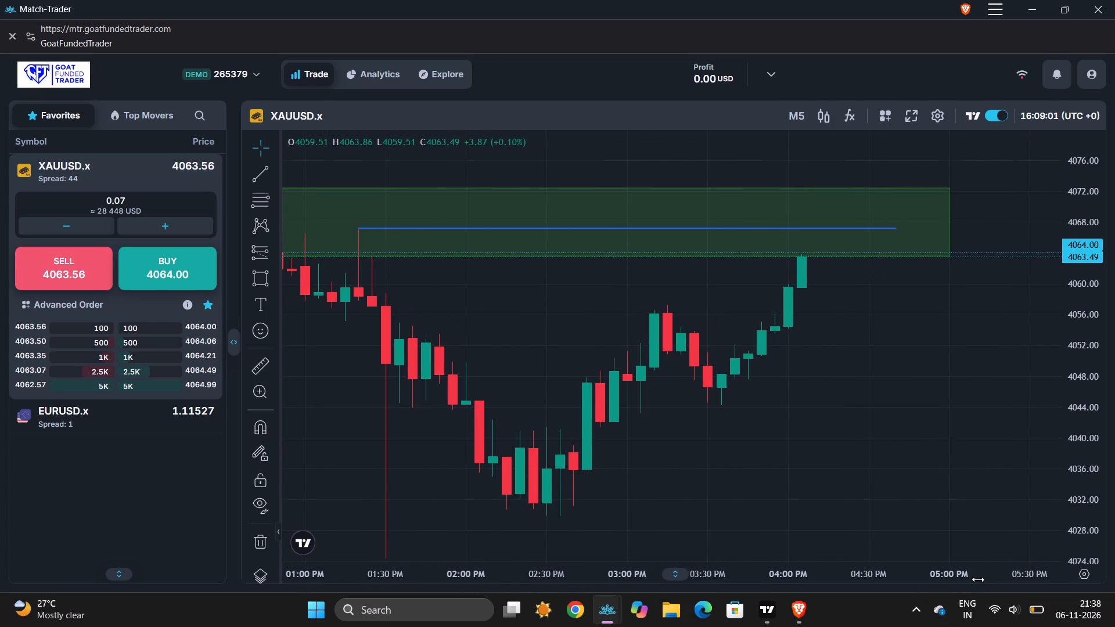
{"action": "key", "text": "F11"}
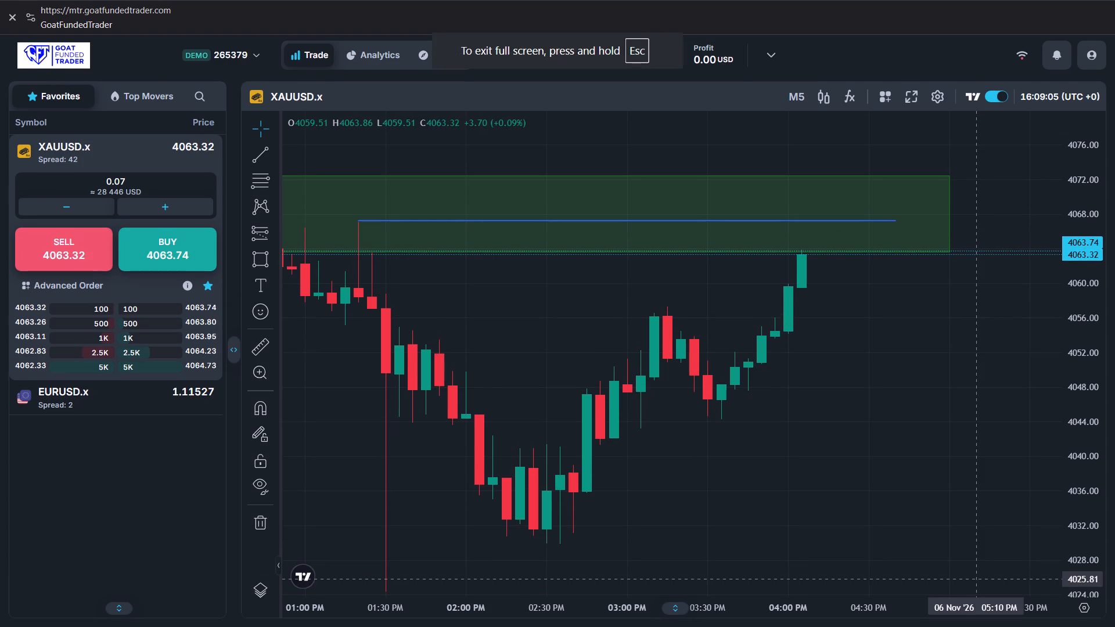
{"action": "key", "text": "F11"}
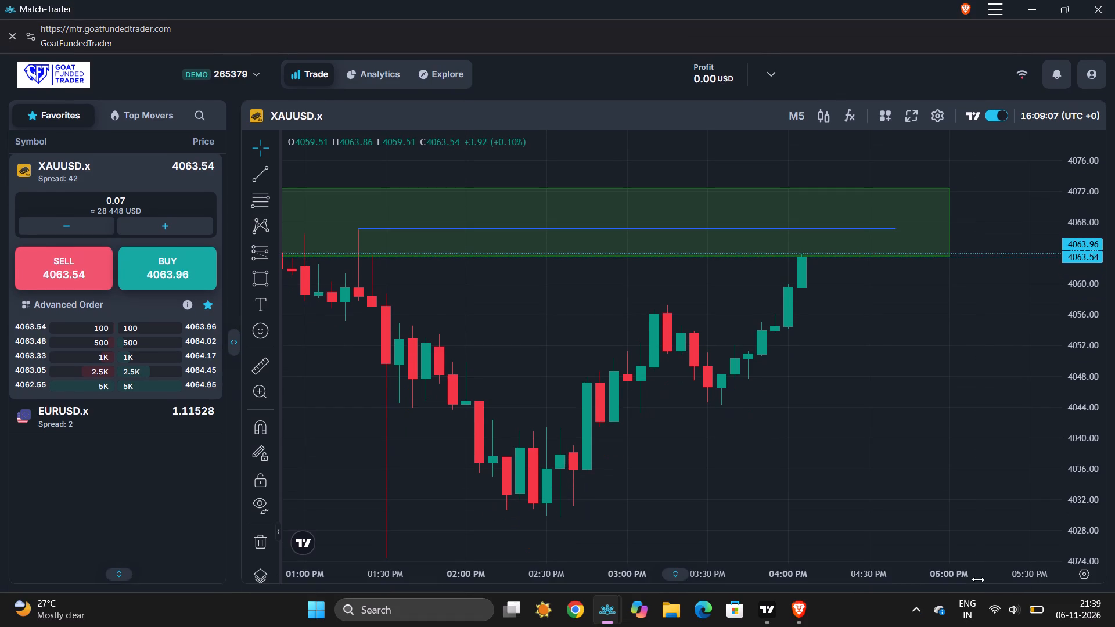
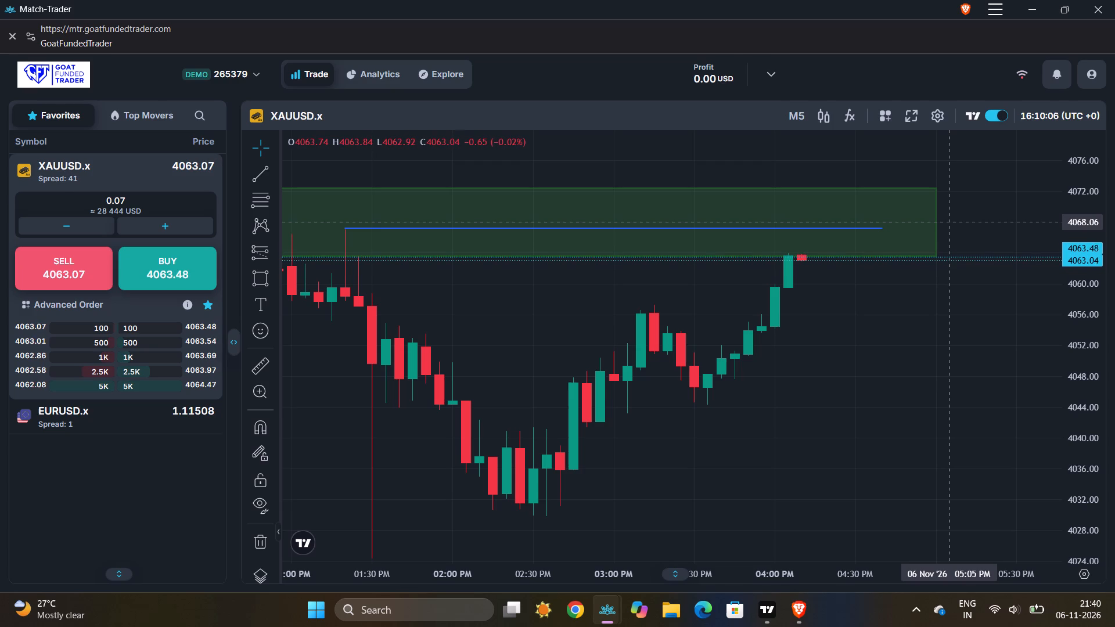
Extend the green price zone's later edge on the XAUUSD.x chart to about 05:10 PM.
{"action": "left_click", "coordinate": [938, 221]}
{"action": "left_click_drag", "start_coordinate": [938, 221], "coordinate": [956, 229]}
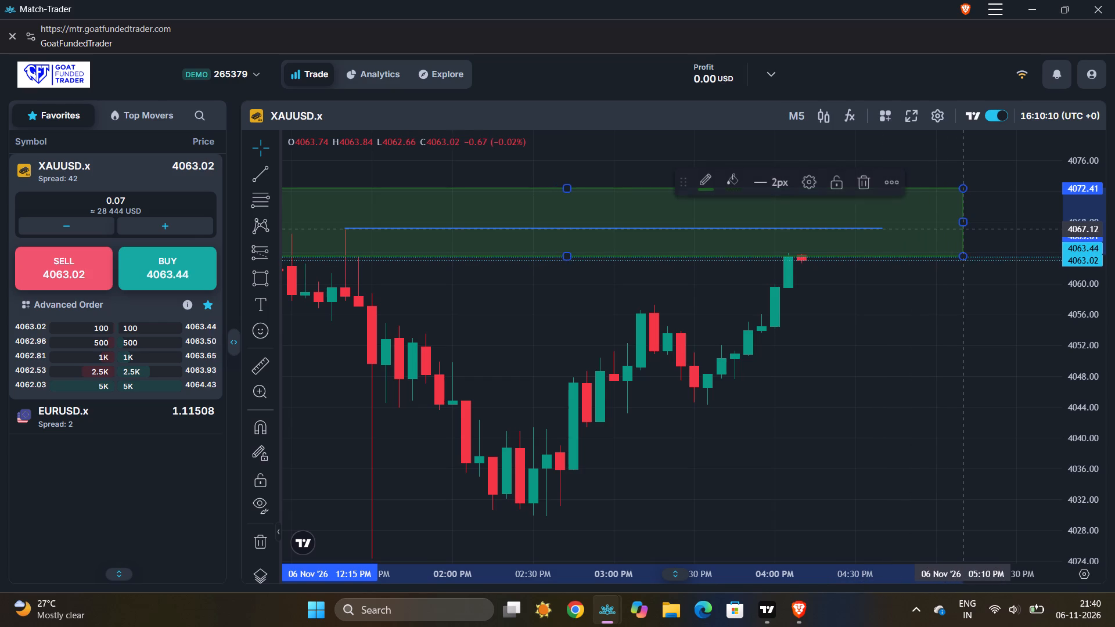
{"action": "left_click", "coordinate": [926, 323]}
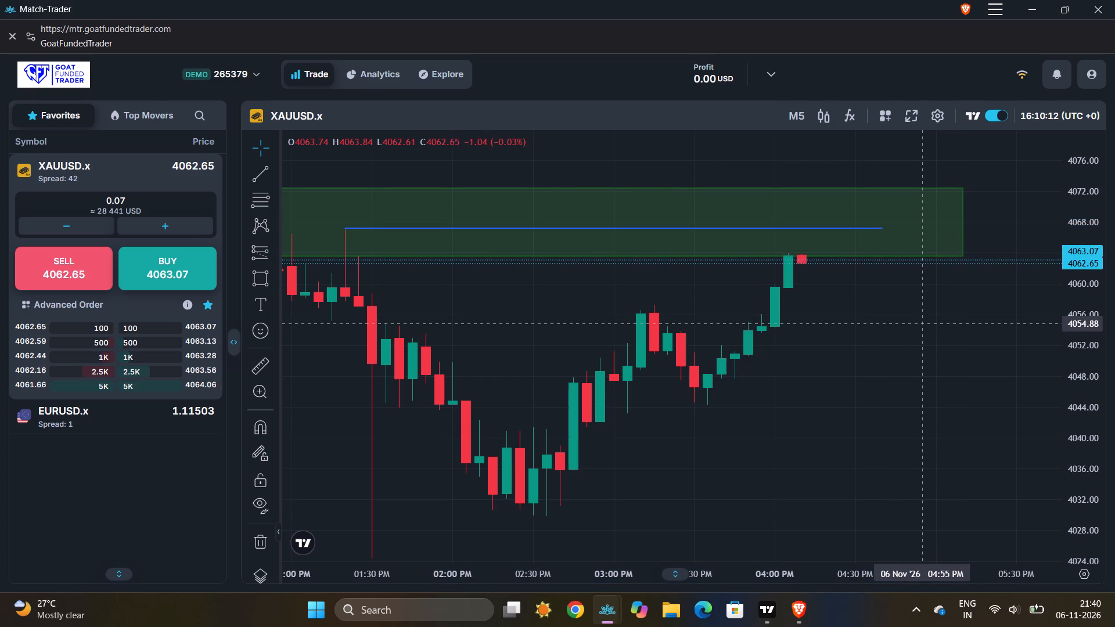
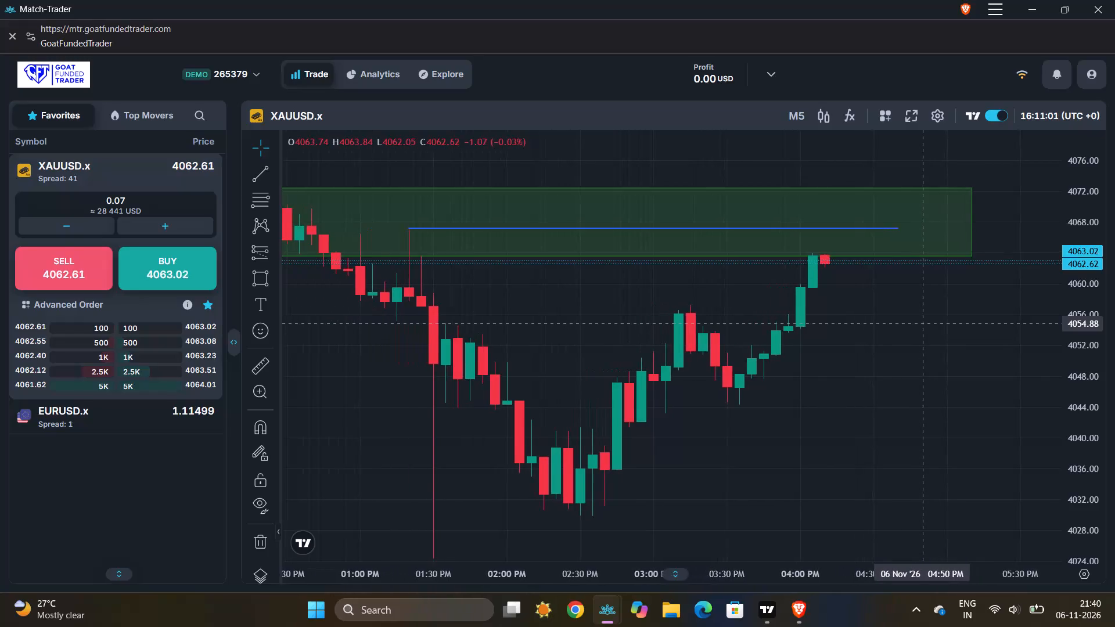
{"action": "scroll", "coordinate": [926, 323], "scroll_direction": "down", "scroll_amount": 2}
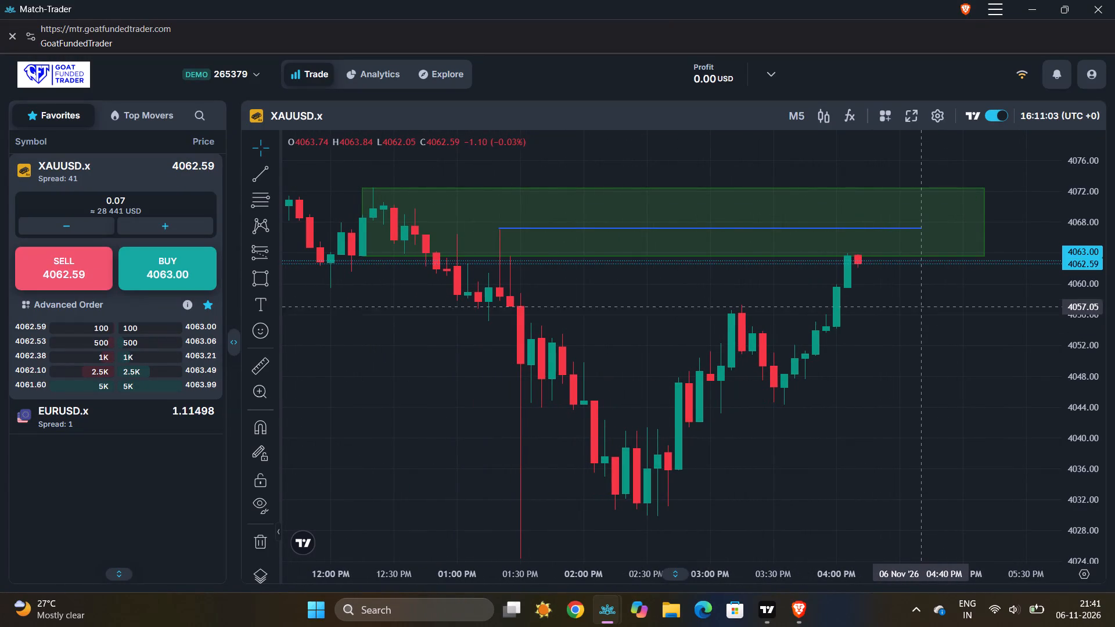
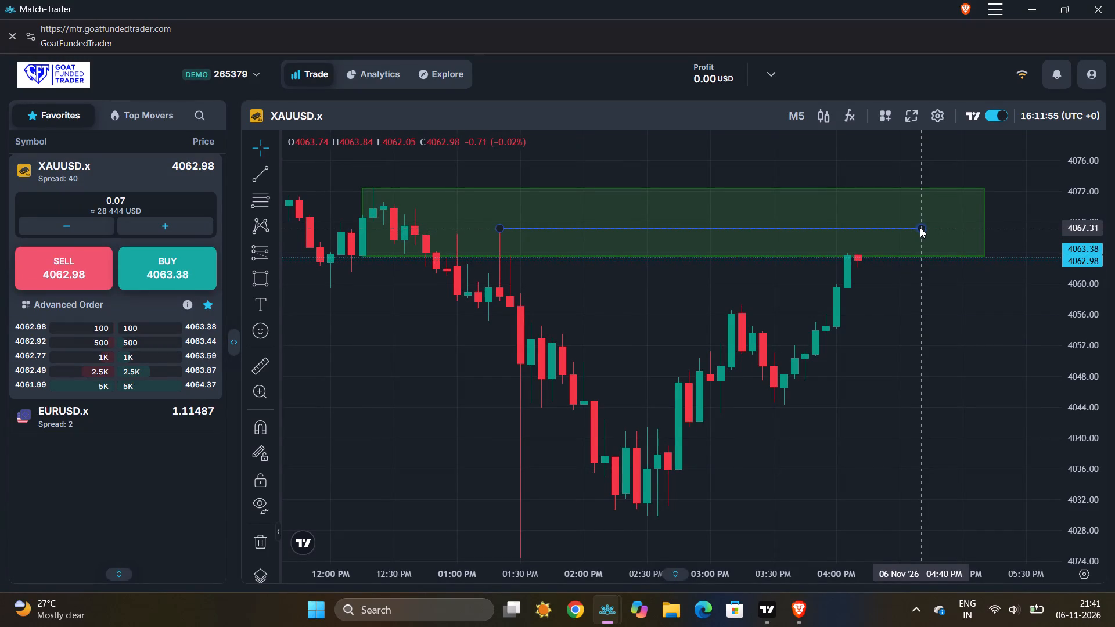
Extend the later end of the green price zone on the XAUUSD M5 chart to about 05:20 PM on 06 Nov.
{"action": "left_click", "coordinate": [921, 290]}
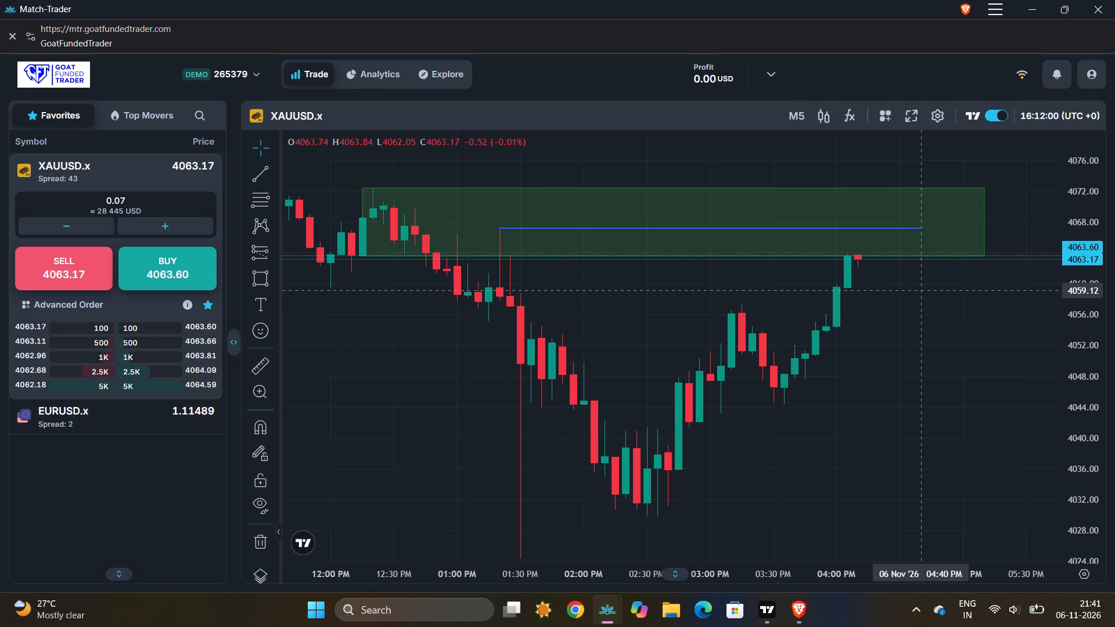
{"action": "scroll", "coordinate": [921, 290], "scroll_direction": "up", "scroll_amount": 1}
{"action": "scroll", "coordinate": [921, 290], "scroll_direction": "down", "scroll_amount": 4}
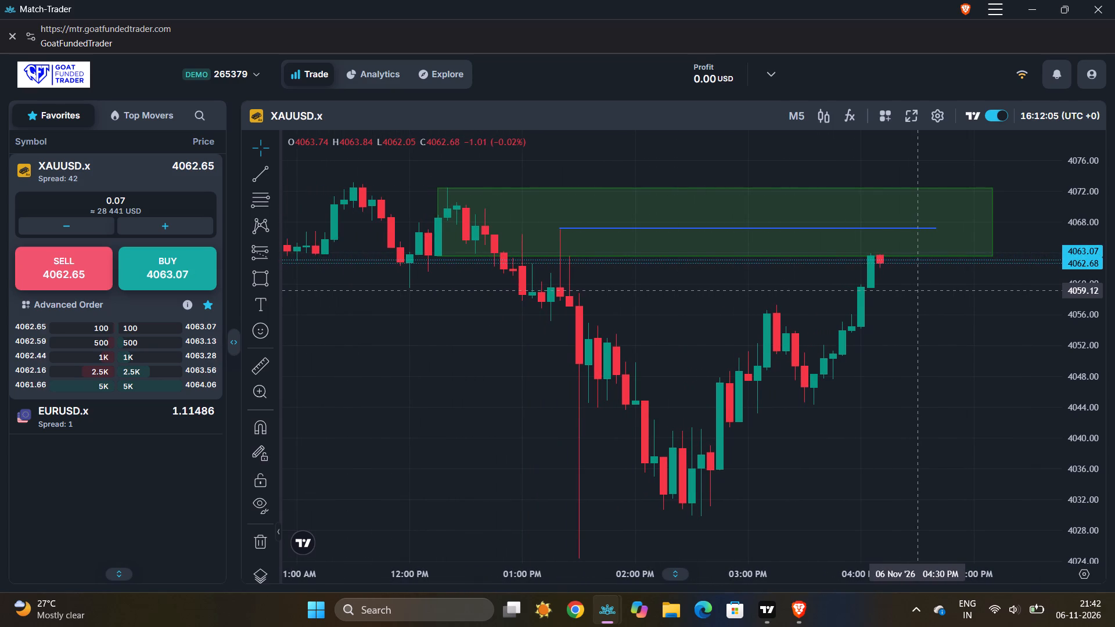
{"action": "left_click", "coordinate": [994, 222]}
{"action": "left_click_drag", "start_coordinate": [994, 222], "coordinate": [981, 222]}
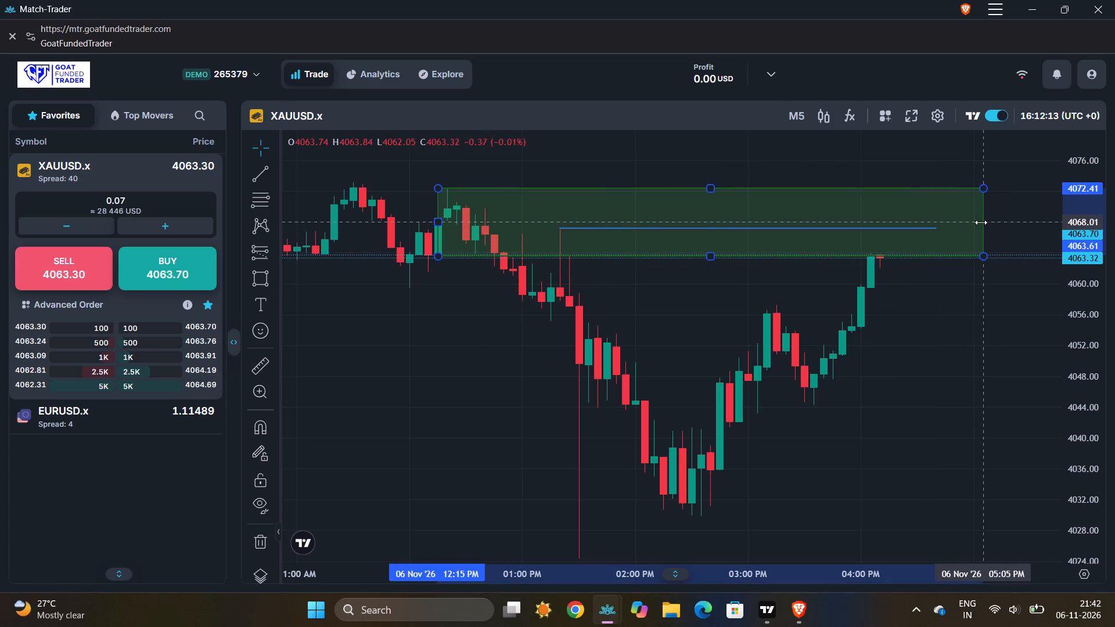
{"action": "left_click_drag", "start_coordinate": [981, 222], "coordinate": [995, 229]}
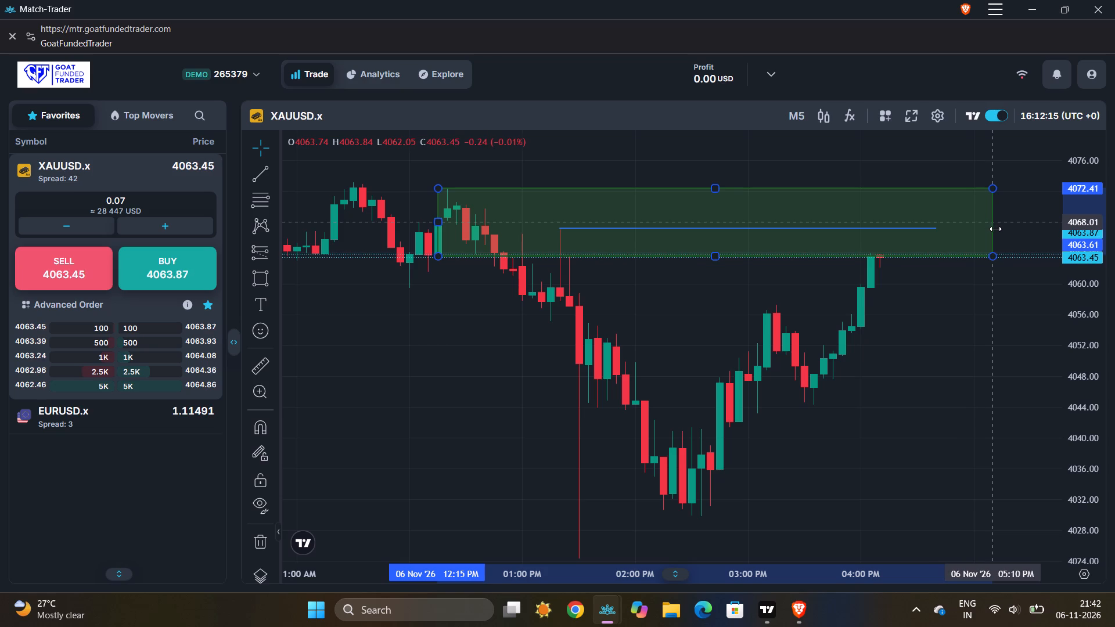
{"action": "left_click_drag", "start_coordinate": [995, 229], "coordinate": [999, 228]}
{"action": "left_click", "coordinate": [1034, 230]}
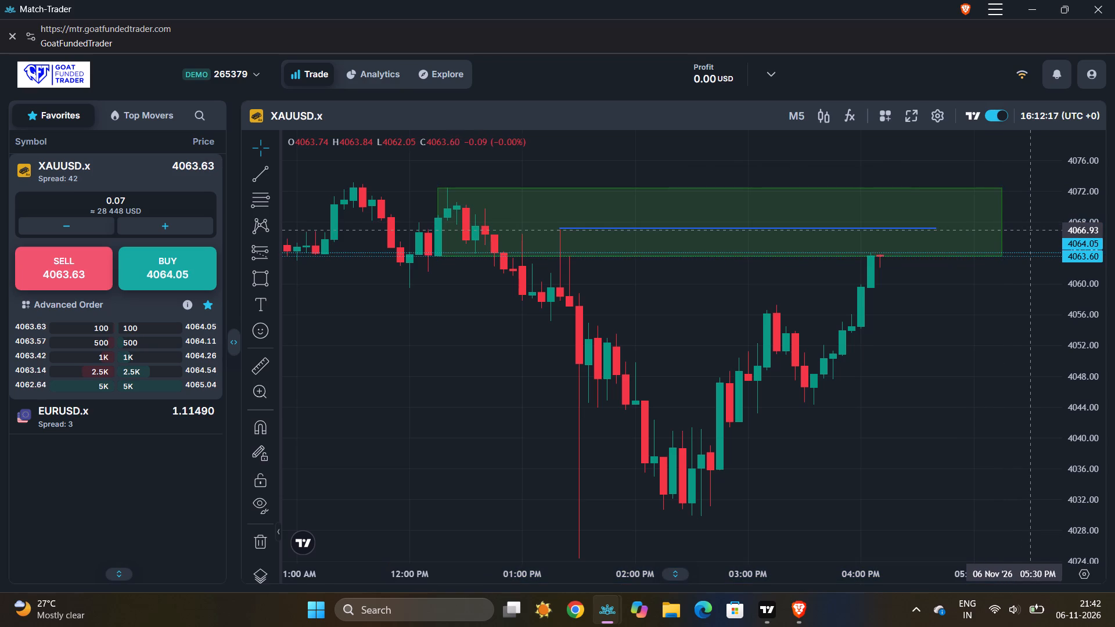
{"action": "left_click", "coordinate": [1005, 222]}
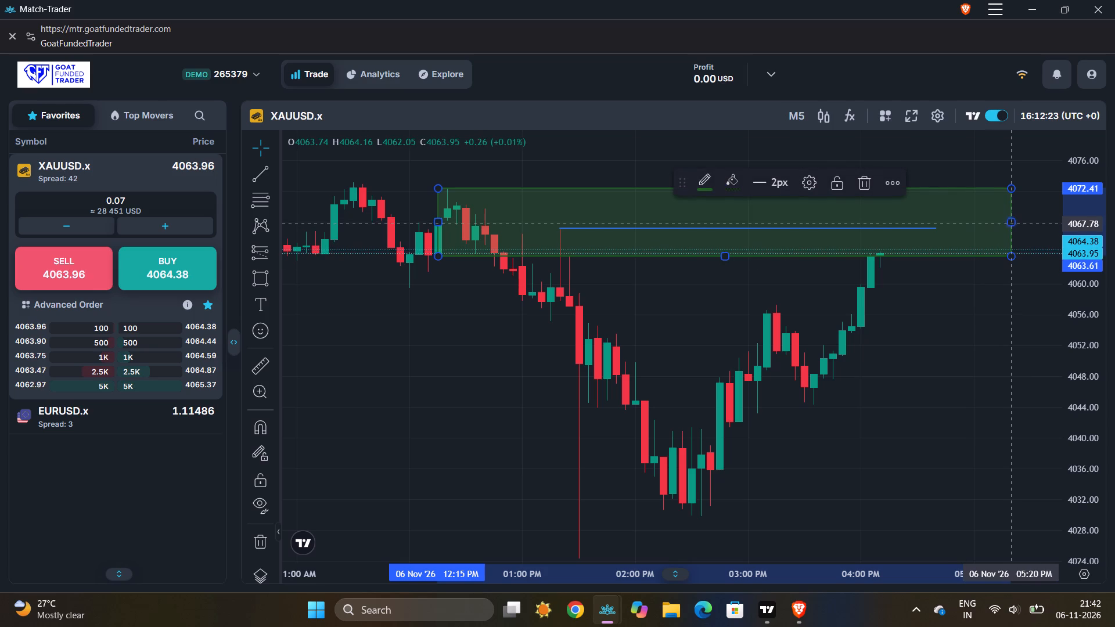
{"action": "left_click", "coordinate": [923, 372]}
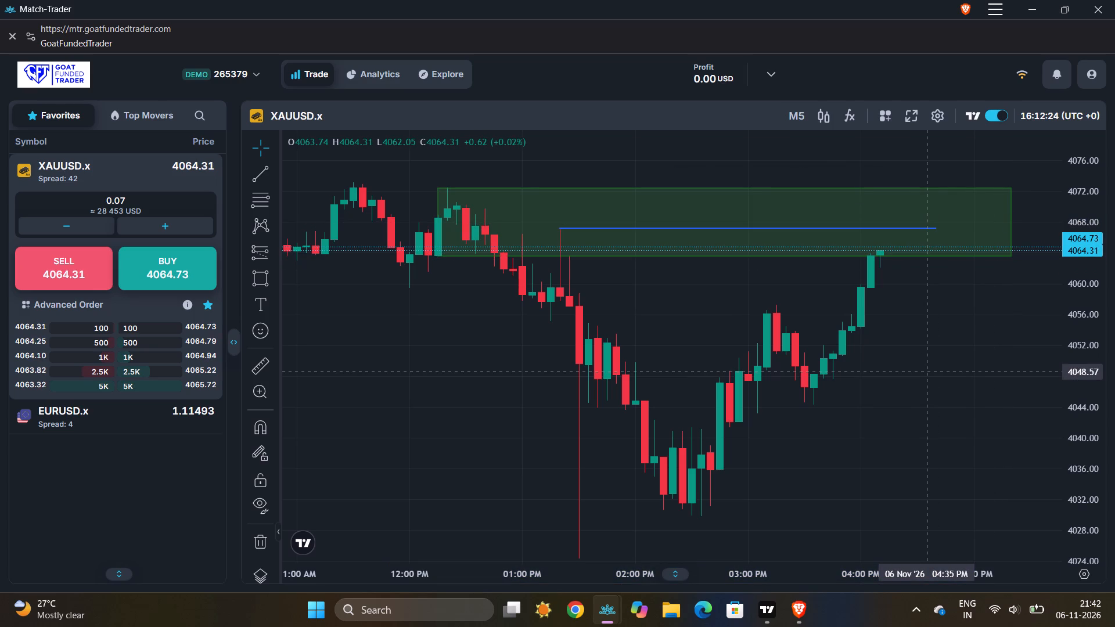
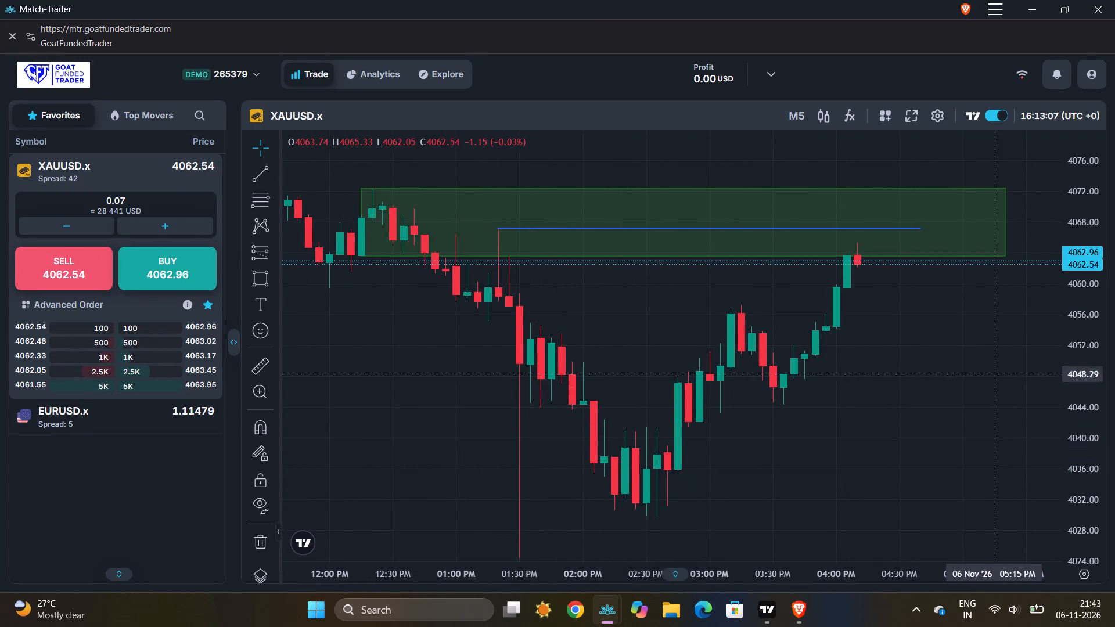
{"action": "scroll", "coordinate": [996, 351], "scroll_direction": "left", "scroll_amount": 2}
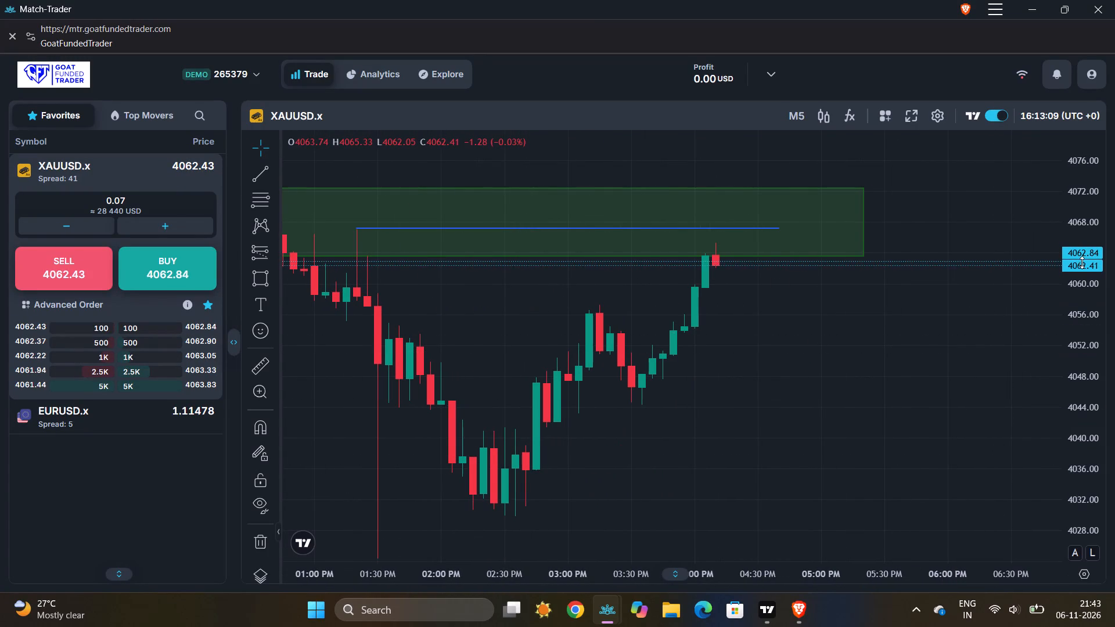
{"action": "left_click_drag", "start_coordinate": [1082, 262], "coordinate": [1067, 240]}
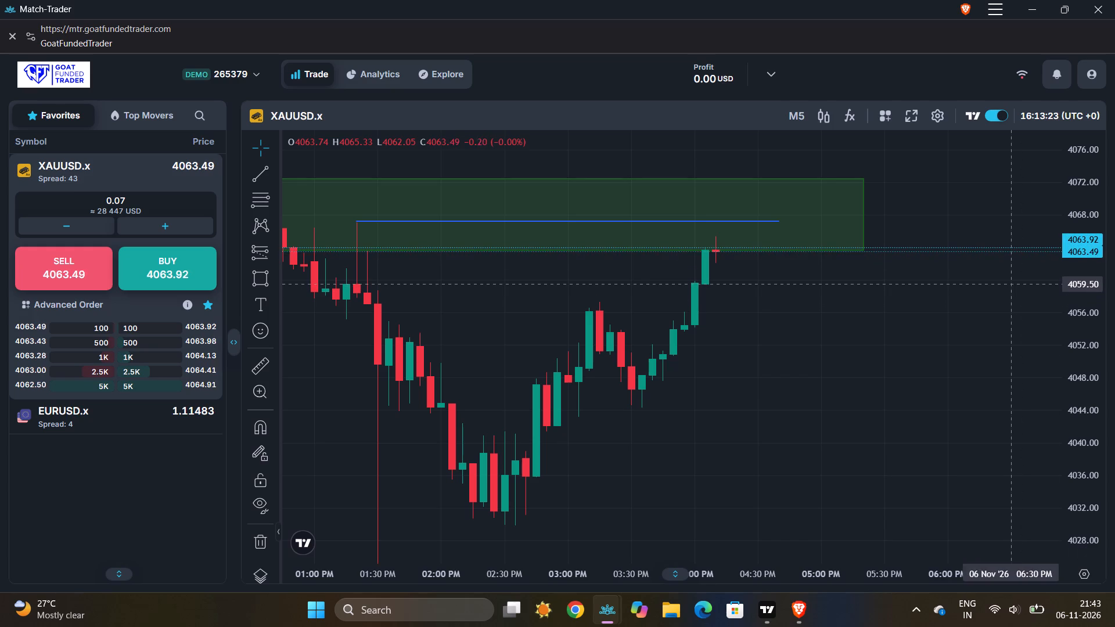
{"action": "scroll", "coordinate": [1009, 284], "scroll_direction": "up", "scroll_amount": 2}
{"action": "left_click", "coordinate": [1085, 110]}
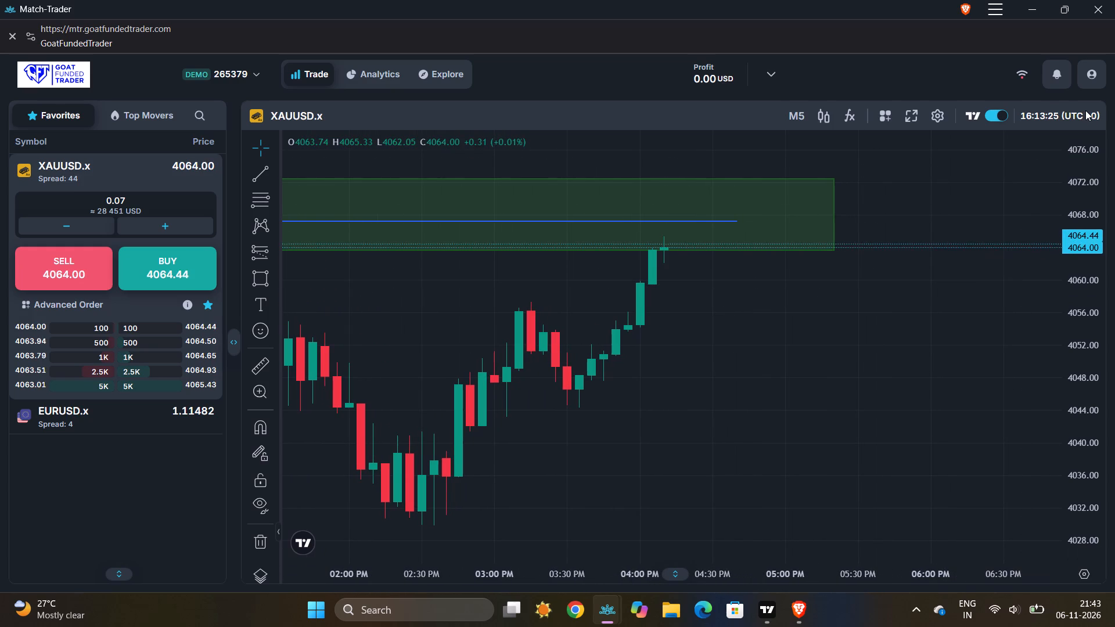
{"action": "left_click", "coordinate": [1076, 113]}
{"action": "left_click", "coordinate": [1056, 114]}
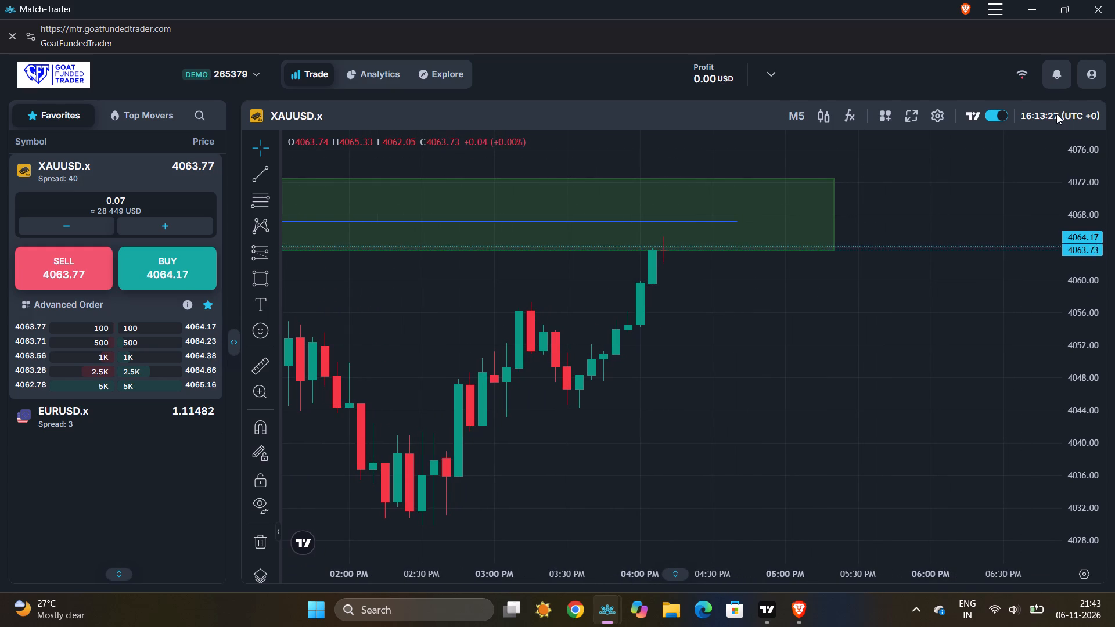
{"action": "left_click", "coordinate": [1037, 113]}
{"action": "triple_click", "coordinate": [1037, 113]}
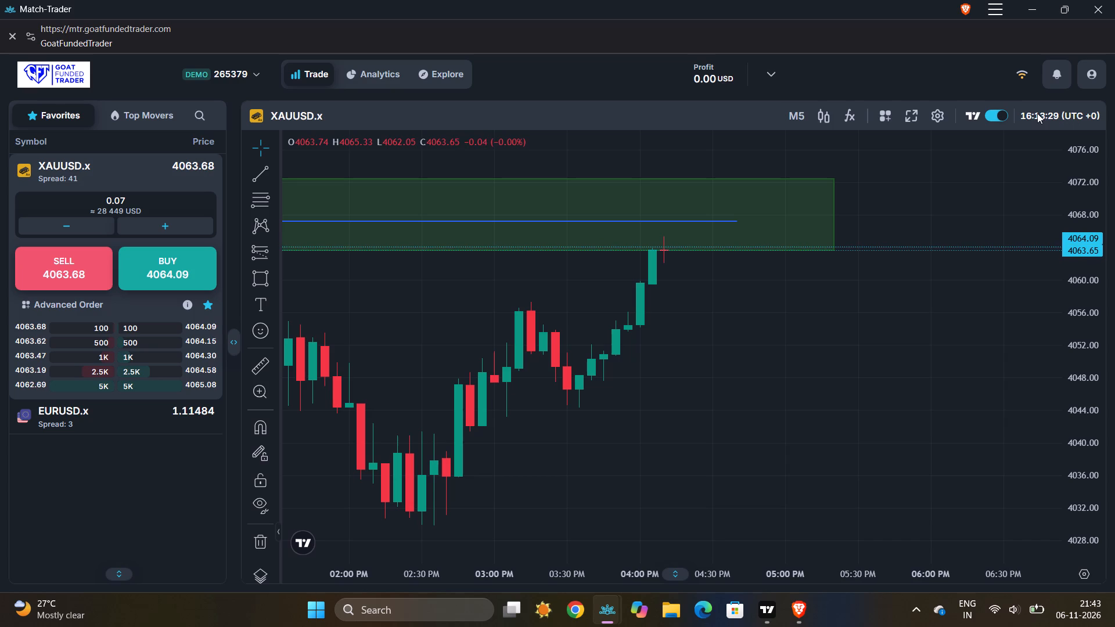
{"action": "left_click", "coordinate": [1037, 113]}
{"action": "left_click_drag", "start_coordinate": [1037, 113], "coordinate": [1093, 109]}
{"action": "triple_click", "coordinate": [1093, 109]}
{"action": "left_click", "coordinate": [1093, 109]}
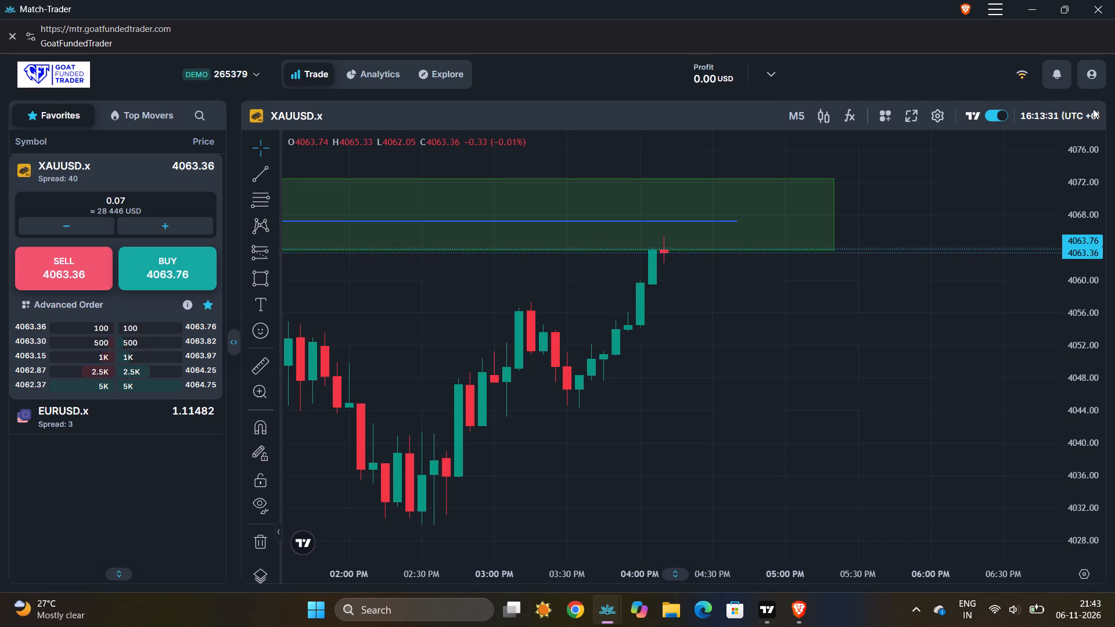
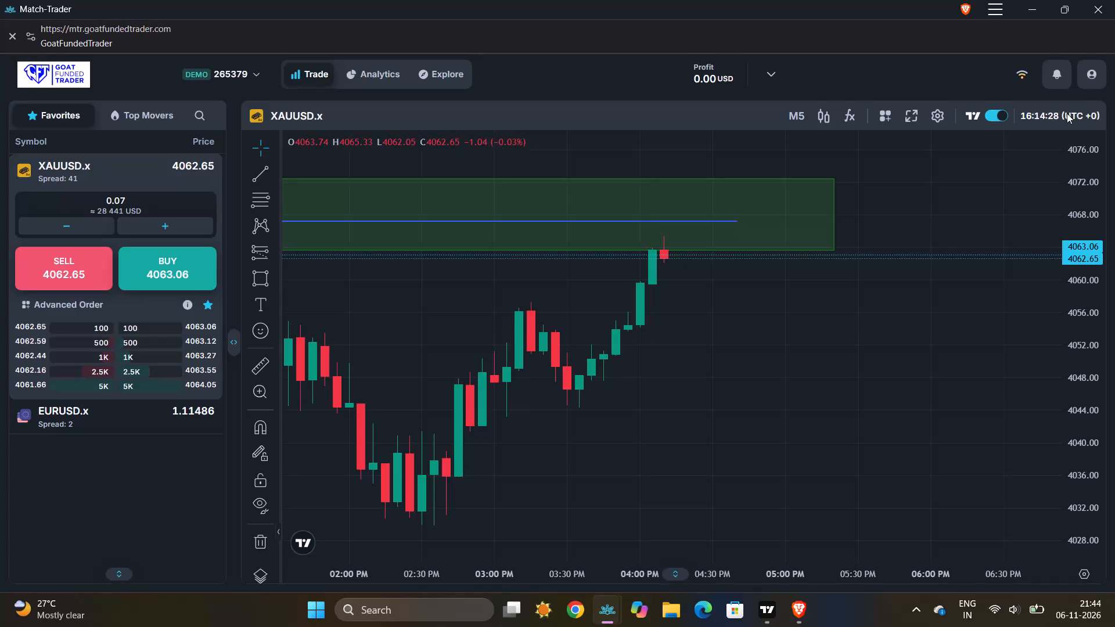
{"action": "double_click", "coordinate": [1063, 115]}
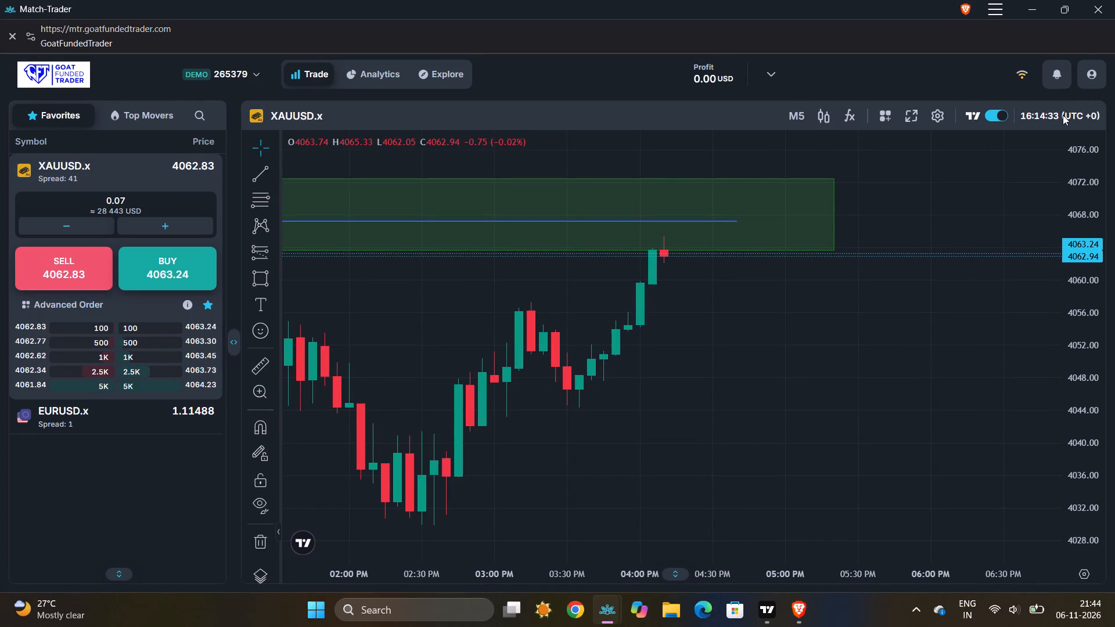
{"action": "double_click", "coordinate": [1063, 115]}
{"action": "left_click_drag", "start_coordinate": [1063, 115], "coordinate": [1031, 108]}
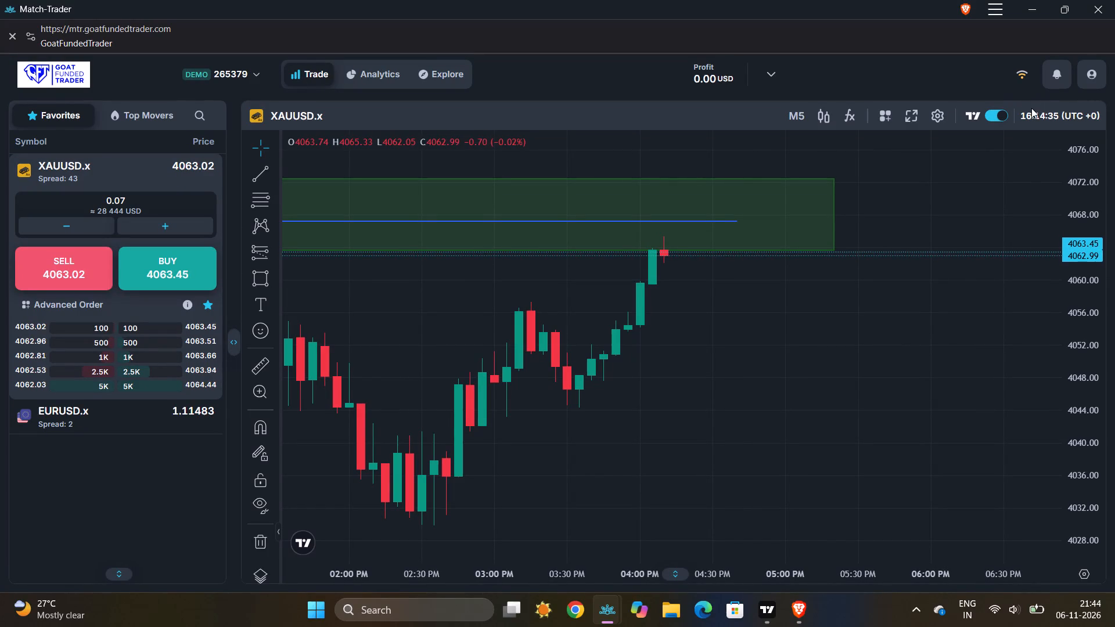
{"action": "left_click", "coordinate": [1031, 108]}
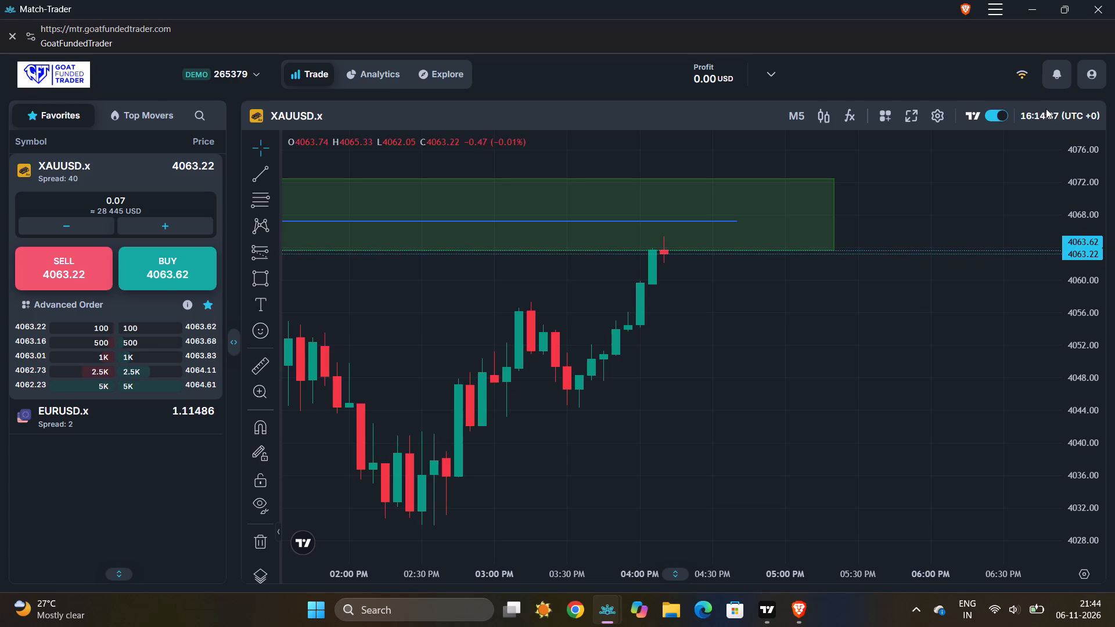
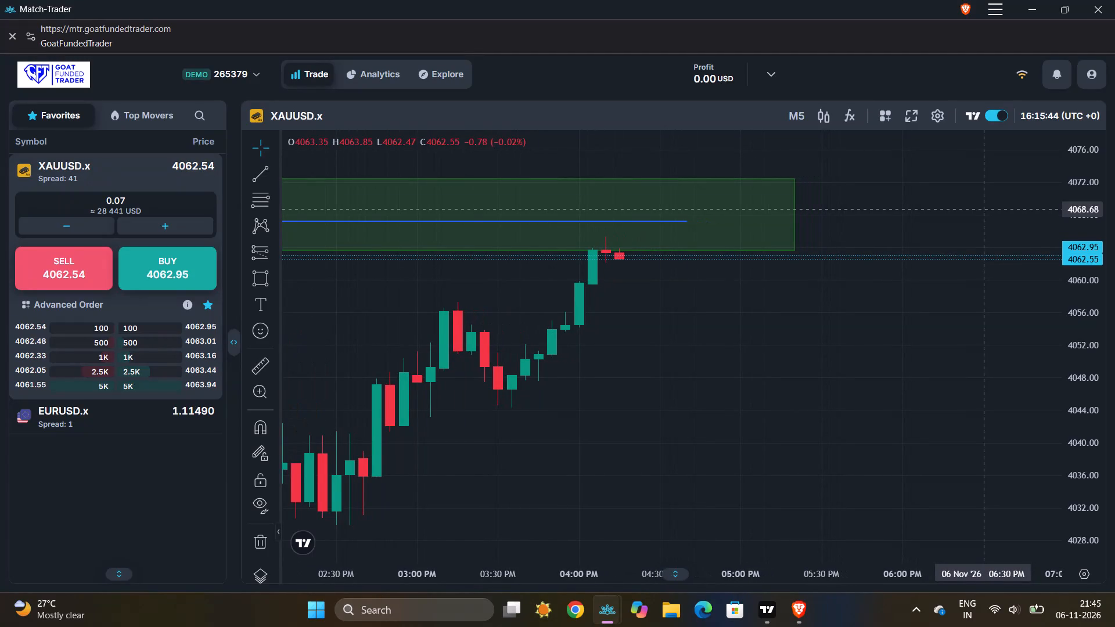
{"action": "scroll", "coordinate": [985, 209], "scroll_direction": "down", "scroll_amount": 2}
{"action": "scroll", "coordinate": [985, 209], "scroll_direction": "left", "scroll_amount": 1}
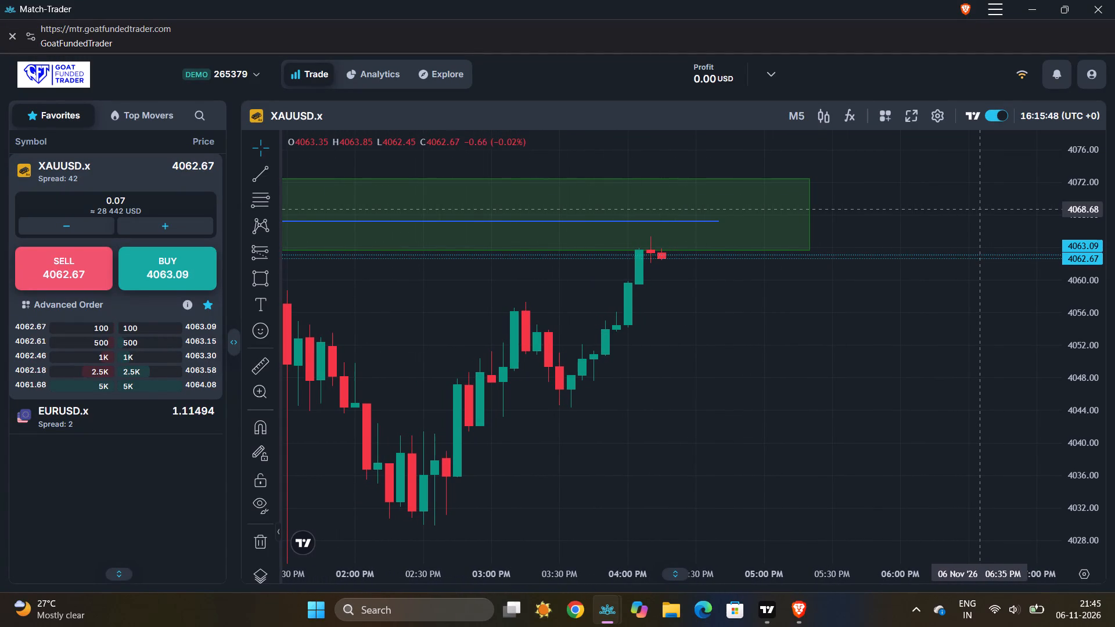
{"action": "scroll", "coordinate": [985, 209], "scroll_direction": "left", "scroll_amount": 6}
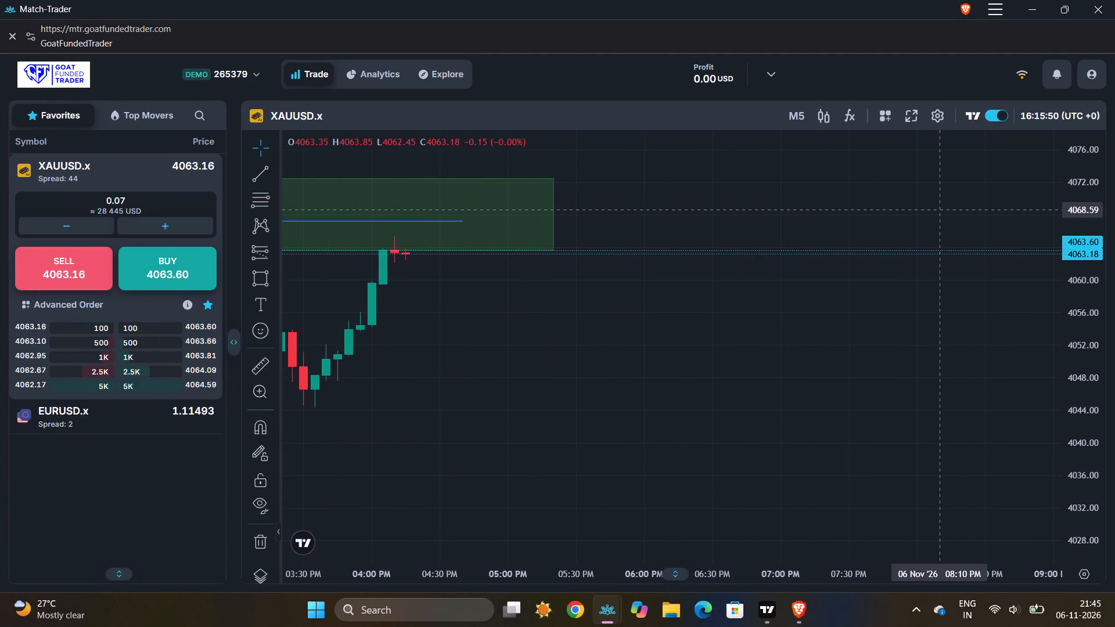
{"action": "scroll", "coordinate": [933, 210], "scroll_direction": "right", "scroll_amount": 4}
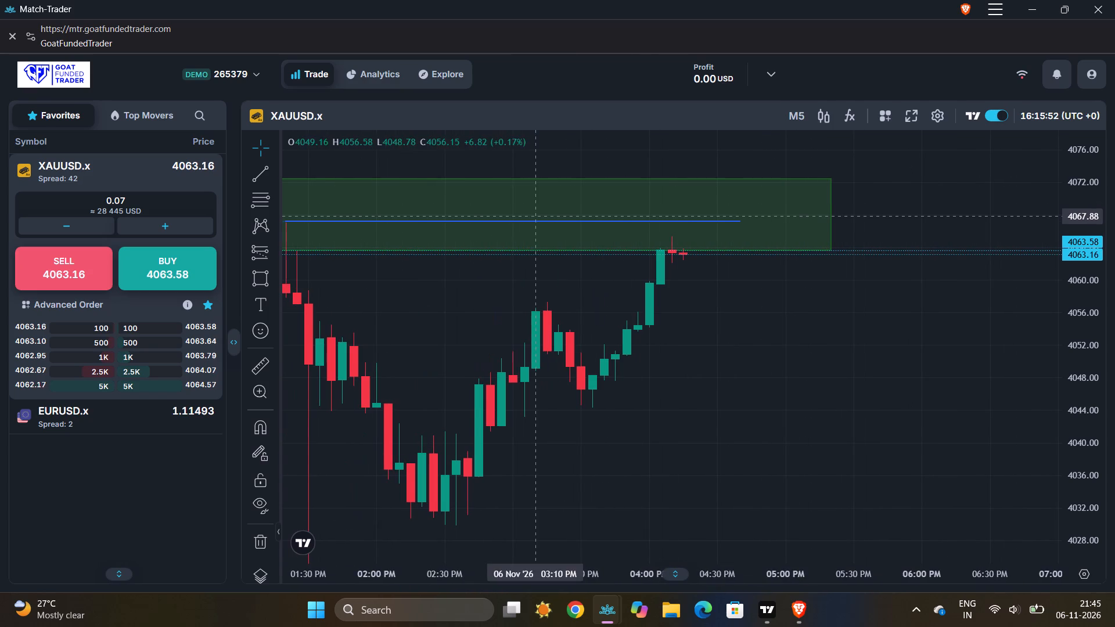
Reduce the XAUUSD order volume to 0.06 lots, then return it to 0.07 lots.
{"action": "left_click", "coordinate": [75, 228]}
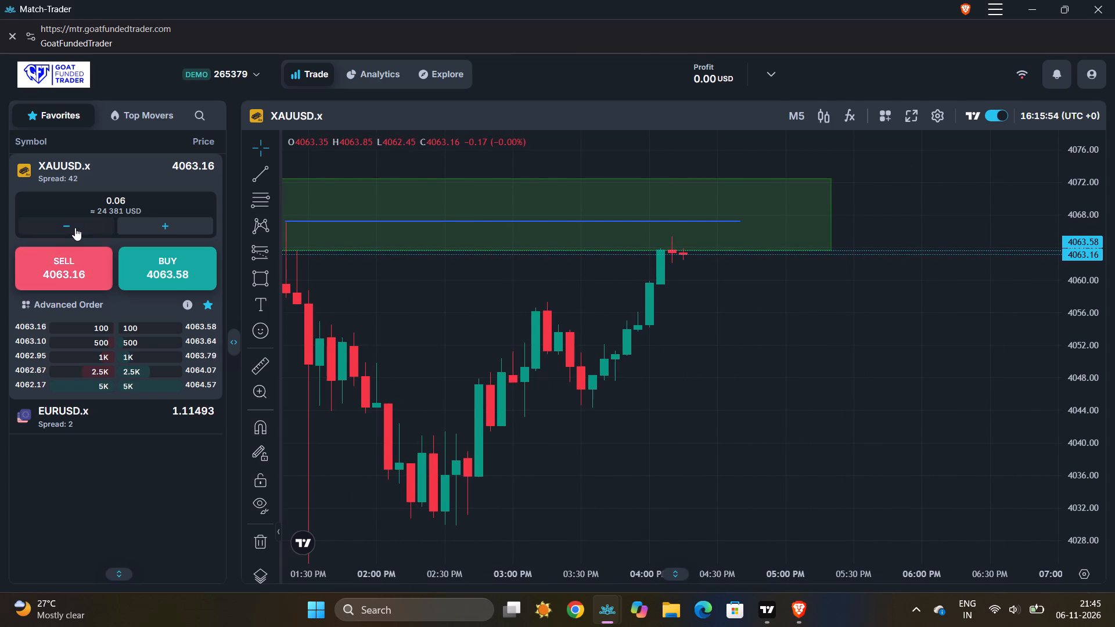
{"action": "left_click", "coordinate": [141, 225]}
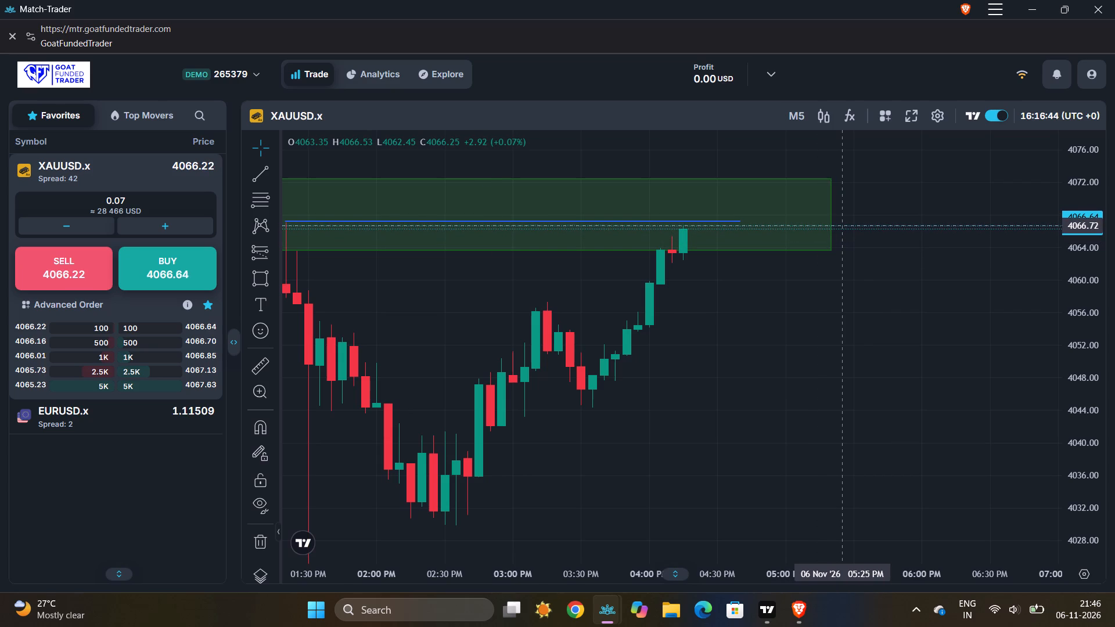
Examine the XAUUSD M5 price action around the green zone and blue level, from the latest candles back to the earlier session.
{"action": "scroll", "coordinate": [911, 396], "scroll_direction": "up", "scroll_amount": 3}
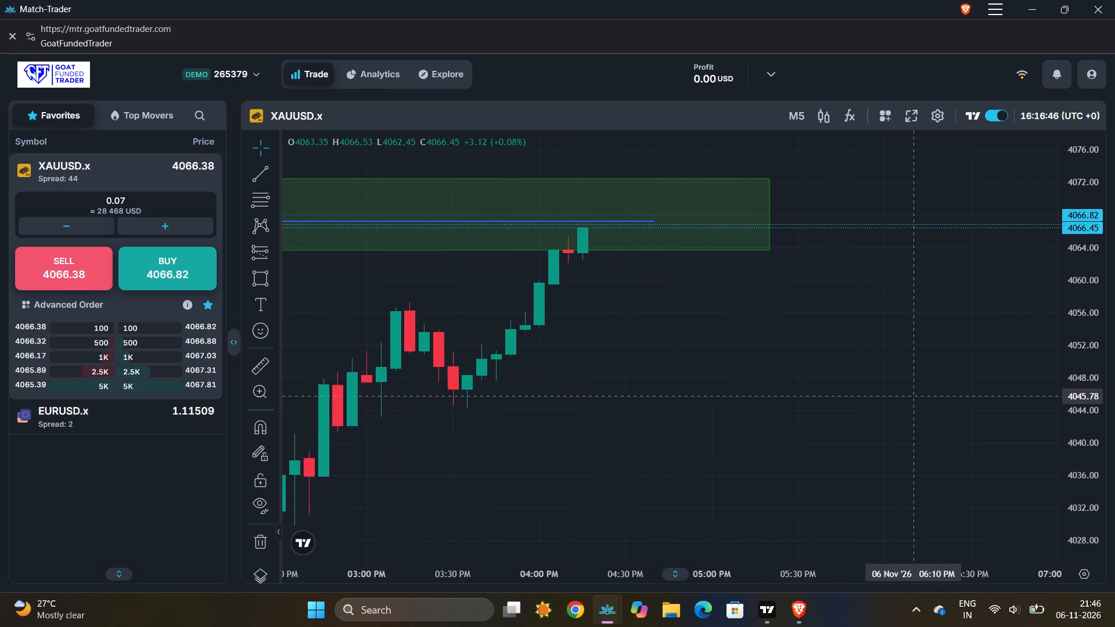
{"action": "scroll", "coordinate": [911, 396], "scroll_direction": "up", "scroll_amount": 4}
{"action": "scroll", "coordinate": [915, 400], "scroll_direction": "down", "scroll_amount": 6}
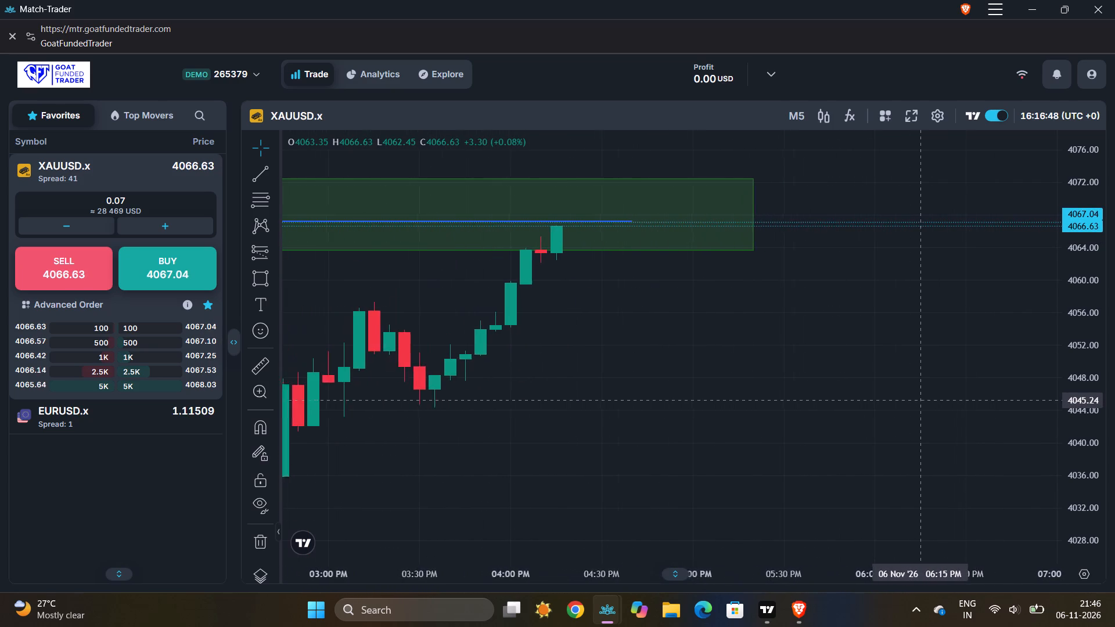
{"action": "scroll", "coordinate": [915, 400], "scroll_direction": "down", "scroll_amount": 2}
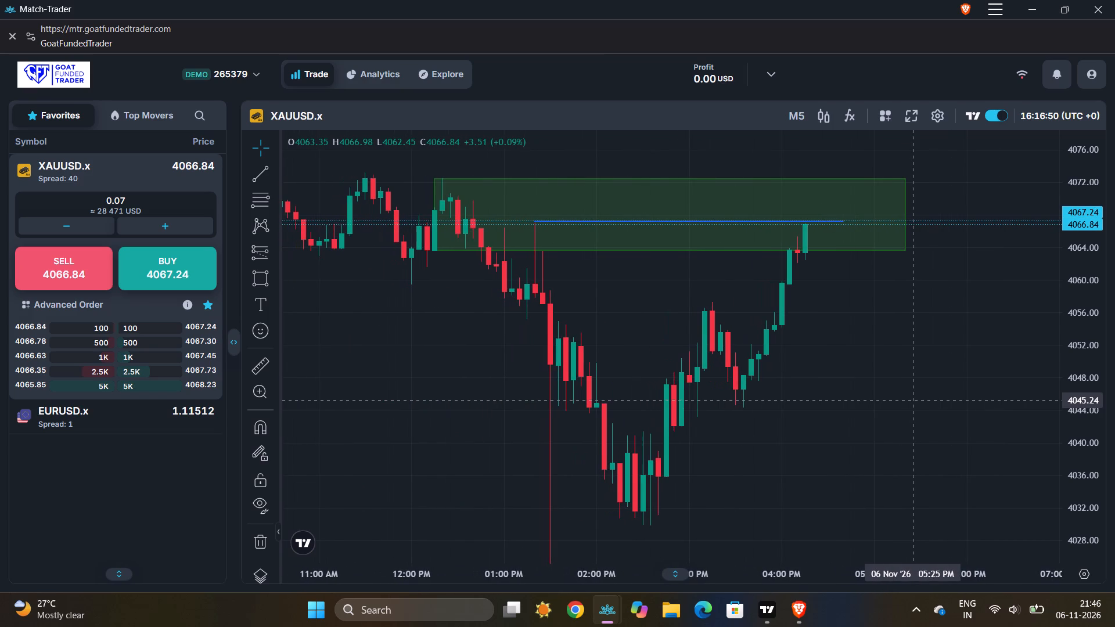
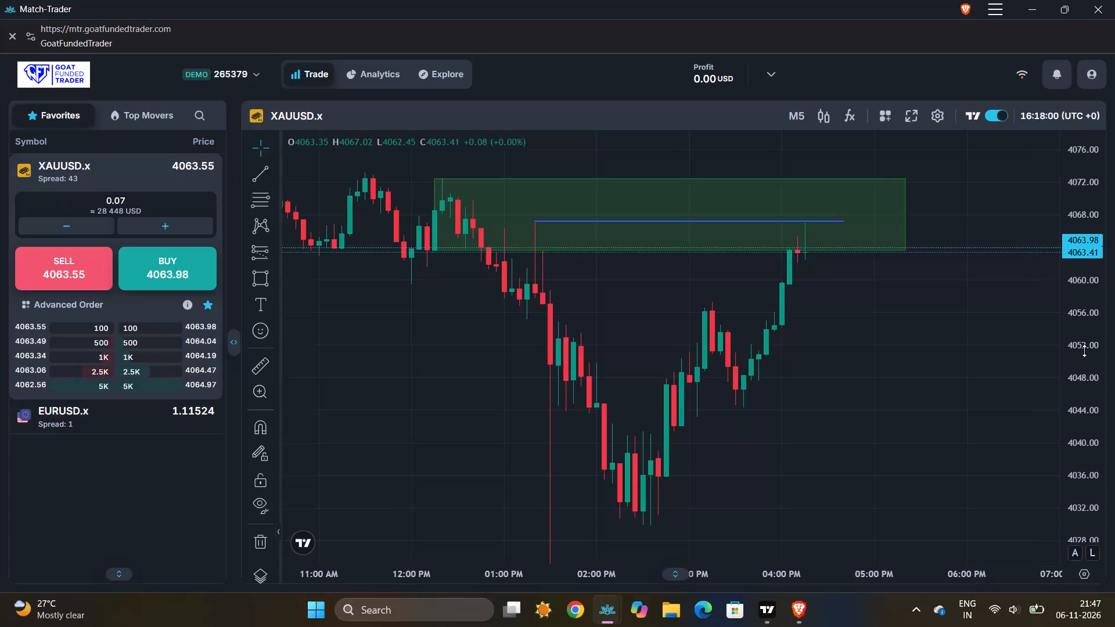
Reset the XAUUSD M5 chart's price scale to its automatic fit.
{"action": "double_click", "coordinate": [1084, 351]}
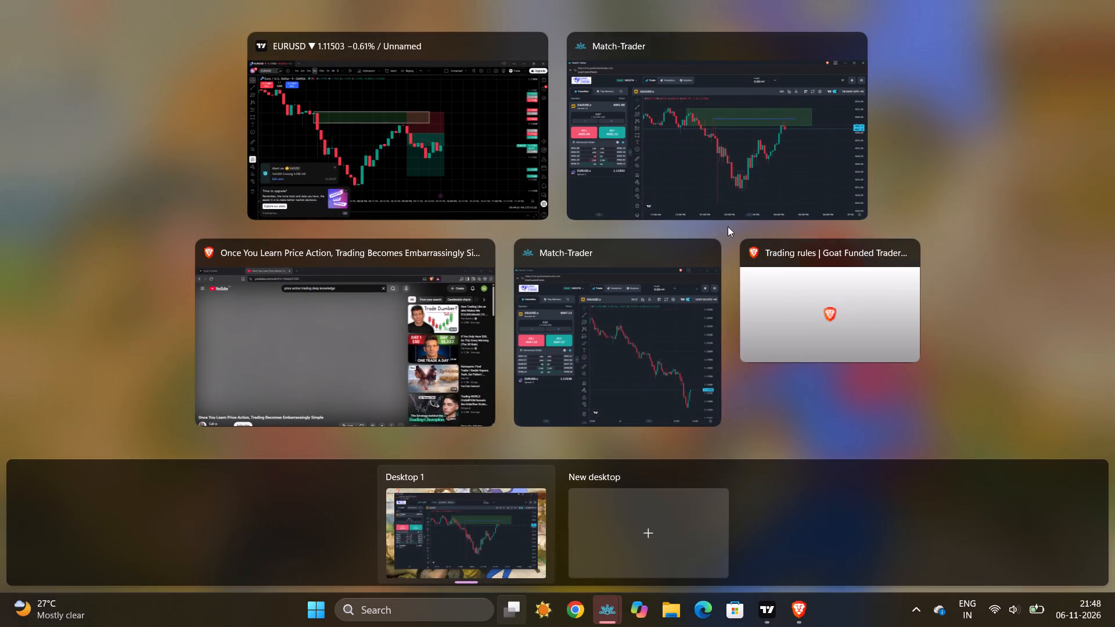
Switch to TradingView and bring up the XAUUSD 5-minute chart to examine the recent price action around the green zone.
{"action": "scroll", "coordinate": [667, 159], "scroll_direction": "down", "scroll_amount": 1, "text": "ctrl"}
{"action": "scroll", "coordinate": [667, 159], "scroll_direction": "left", "scroll_amount": 1, "text": "ctrl"}
{"action": "left_click", "coordinate": [477, 151]}
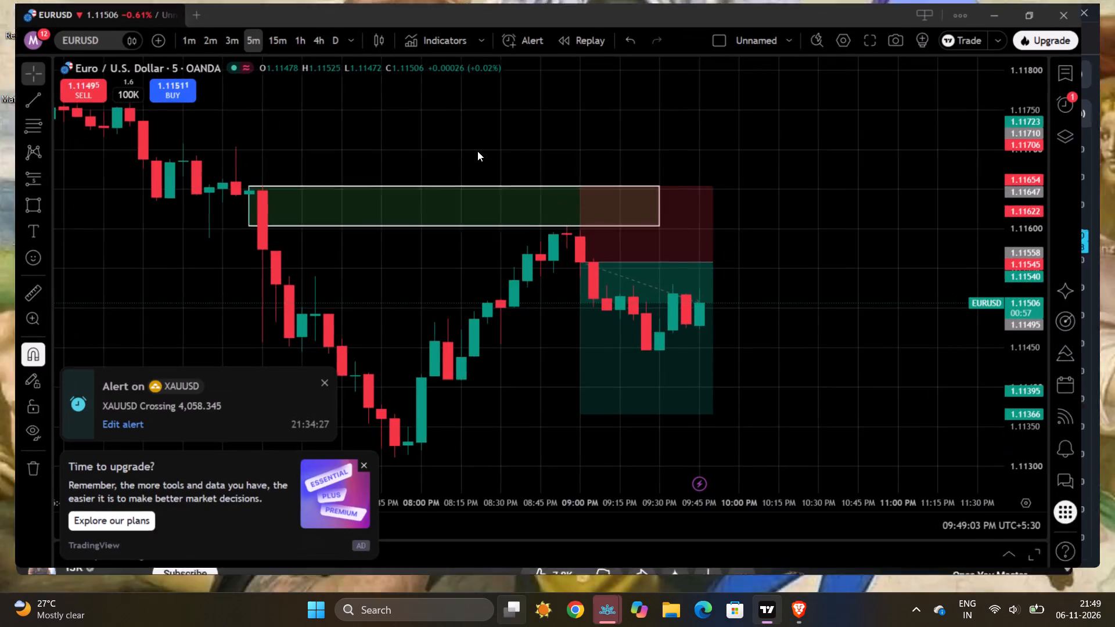
{"action": "key", "text": "Down"}
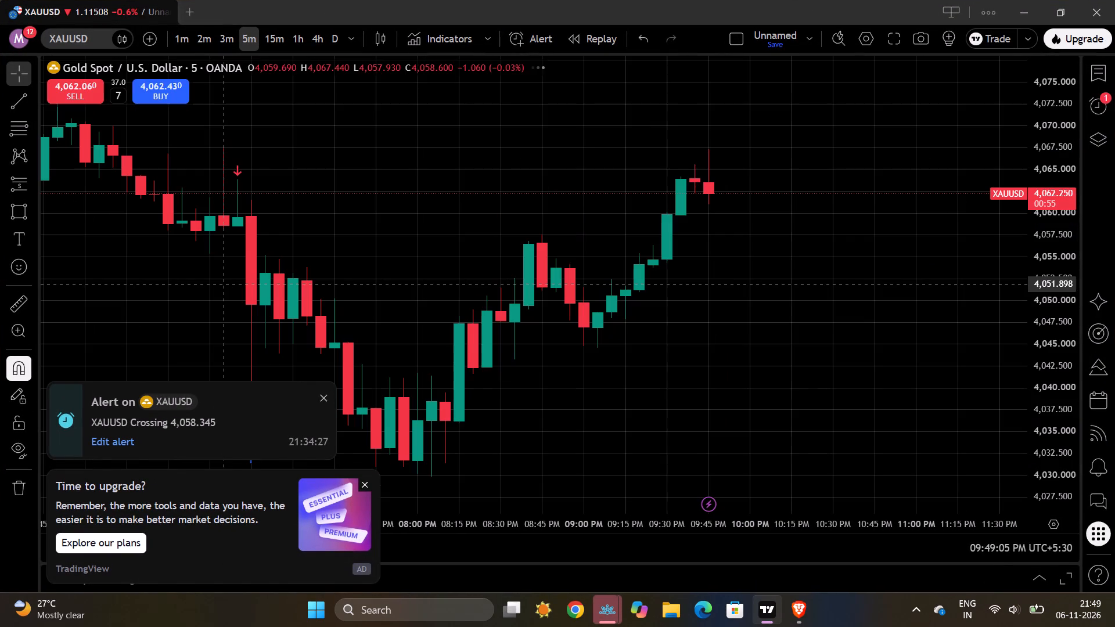
{"action": "scroll", "coordinate": [229, 283], "scroll_direction": "down", "scroll_amount": 1}
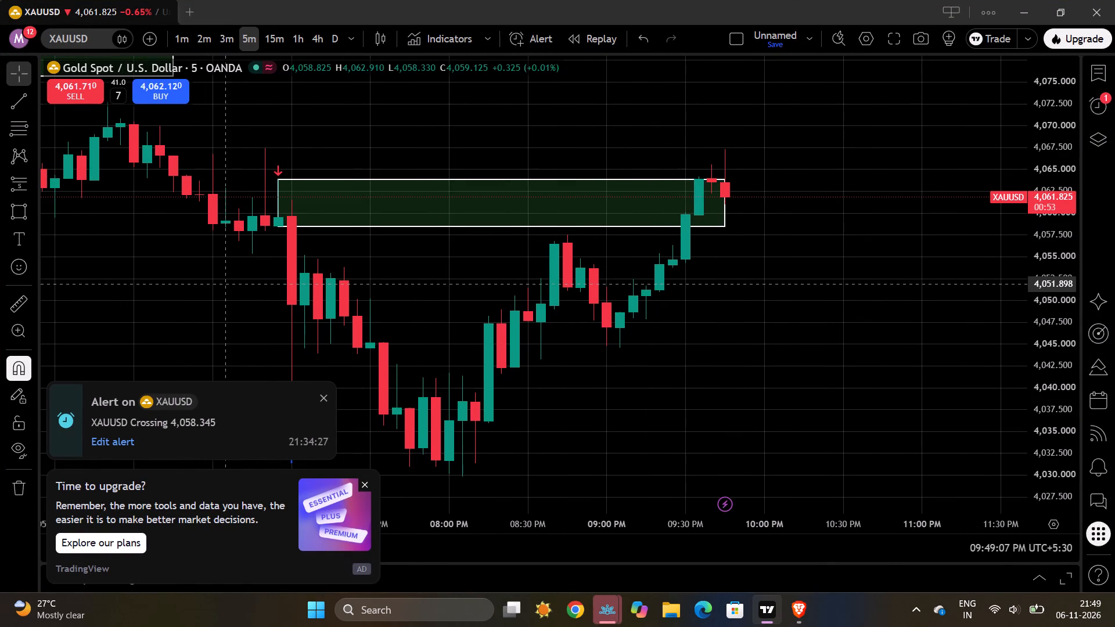
{"action": "scroll", "coordinate": [229, 283], "scroll_direction": "down", "scroll_amount": 2}
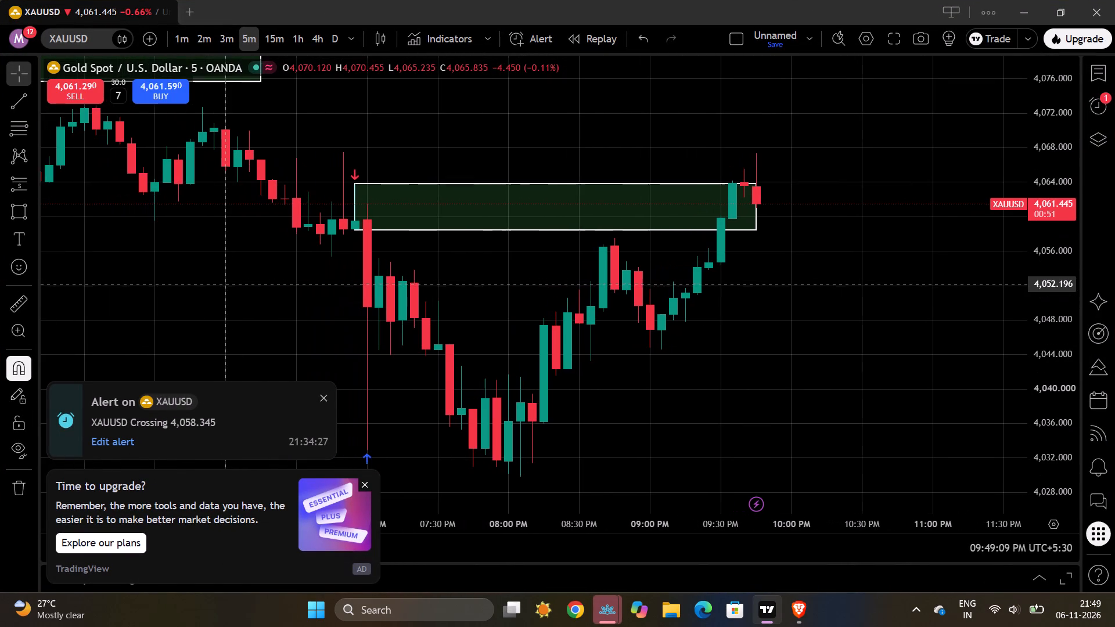
{"action": "scroll", "coordinate": [229, 283], "scroll_direction": "down", "scroll_amount": 1}
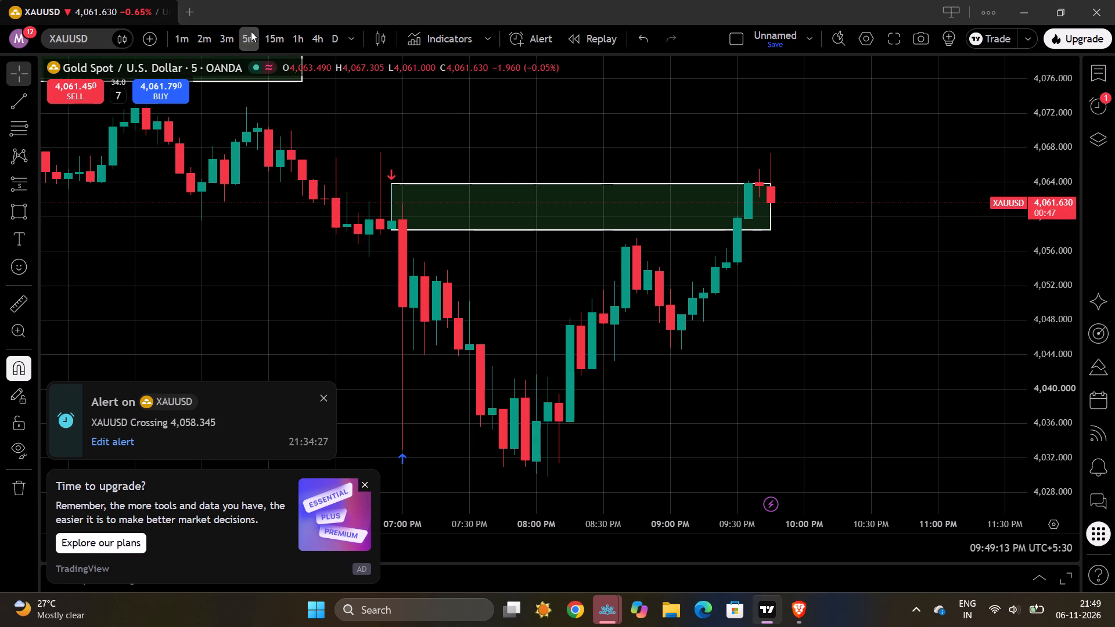
On the 15-minute XAUUSD chart, extend the 4,075.680–4,080.730 green zone forward to 10:00 PM.
{"action": "left_click", "coordinate": [272, 35]}
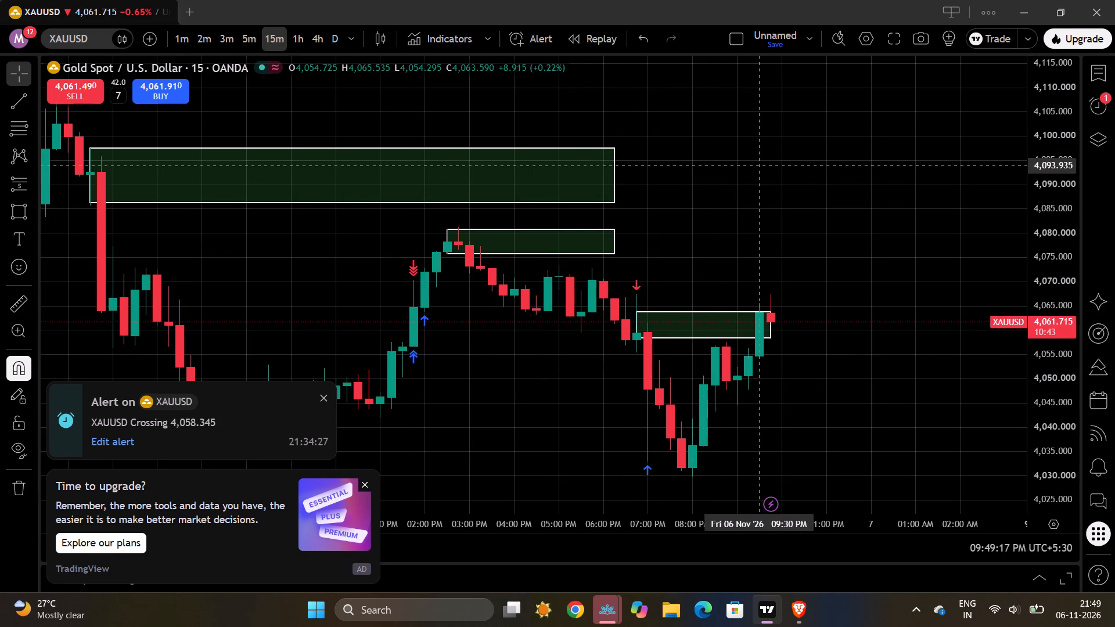
{"action": "scroll", "coordinate": [754, 163], "scroll_direction": "up", "scroll_amount": 2}
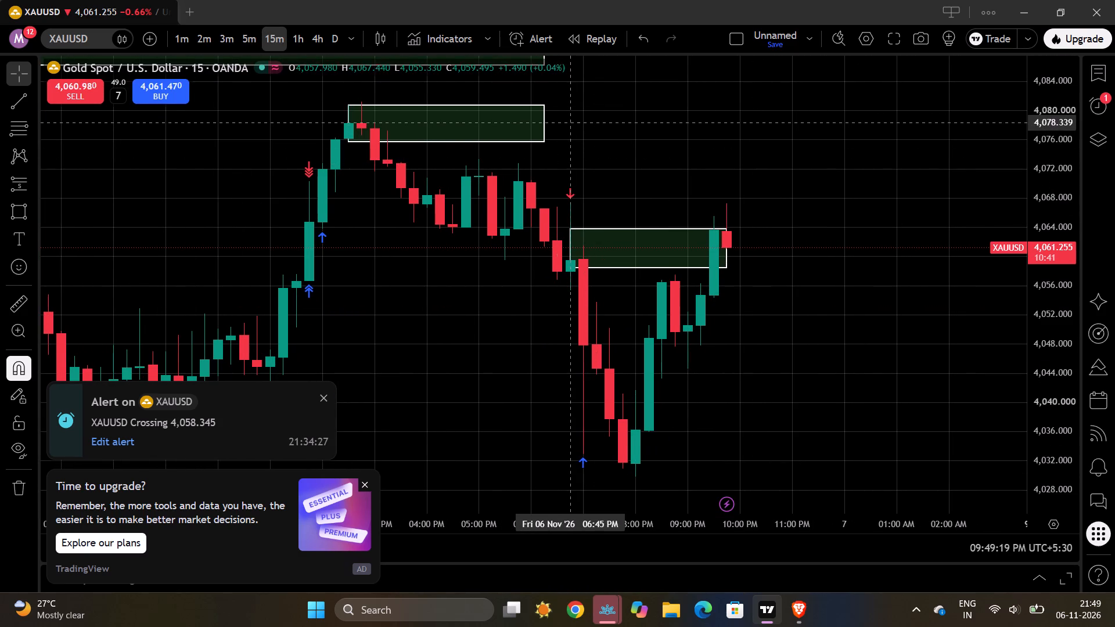
{"action": "left_click_drag", "start_coordinate": [546, 122], "coordinate": [716, 123]}
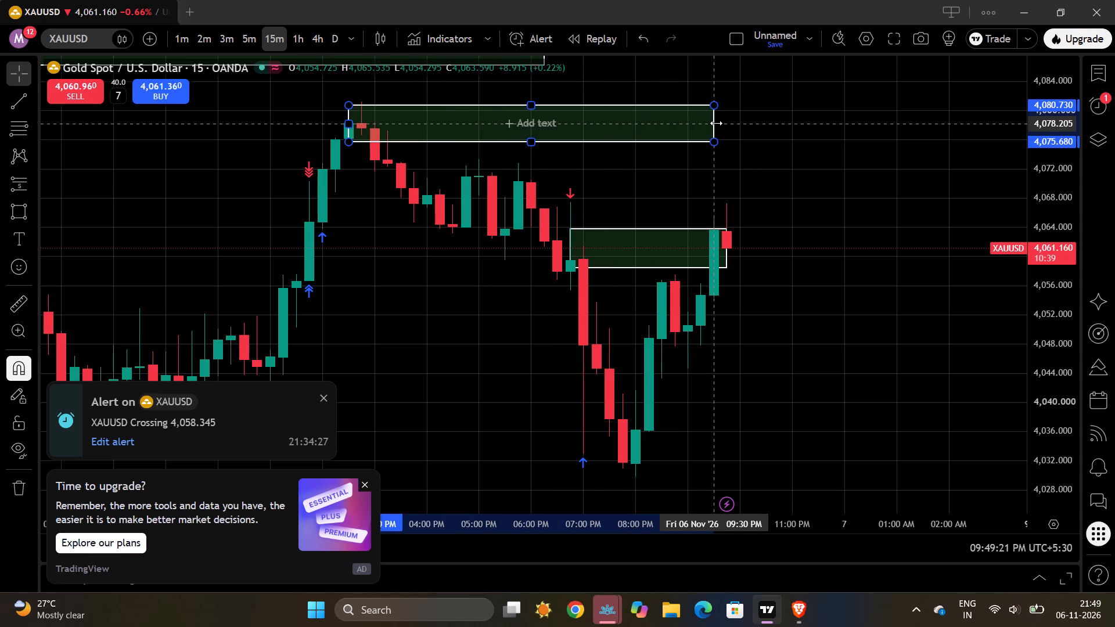
{"action": "left_click_drag", "start_coordinate": [716, 123], "coordinate": [735, 138]}
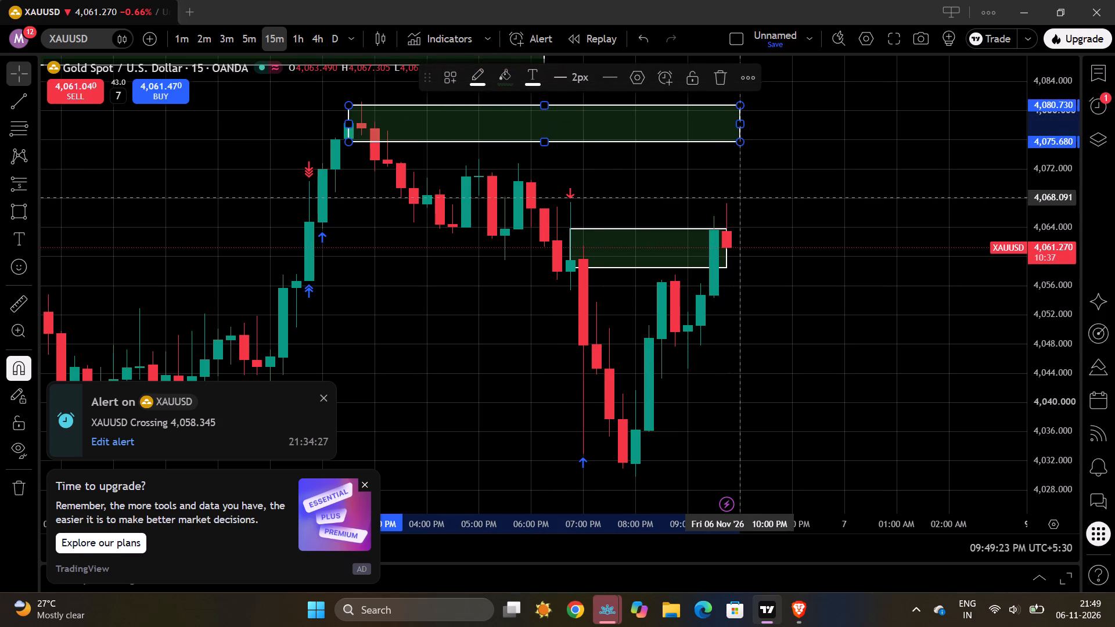
{"action": "left_click", "coordinate": [742, 197]}
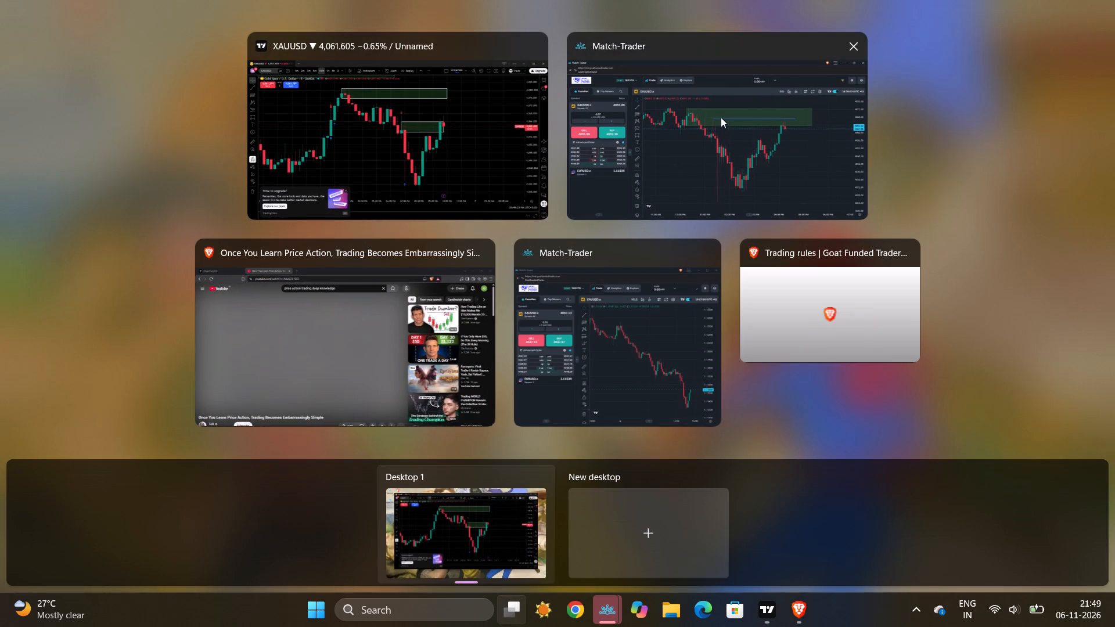
Switch back to Match-Trader and view the XAUUSD M5 price at the green zone.
{"action": "left_click", "coordinate": [721, 117]}
{"action": "scroll", "coordinate": [900, 191], "scroll_direction": "up", "scroll_amount": 2}
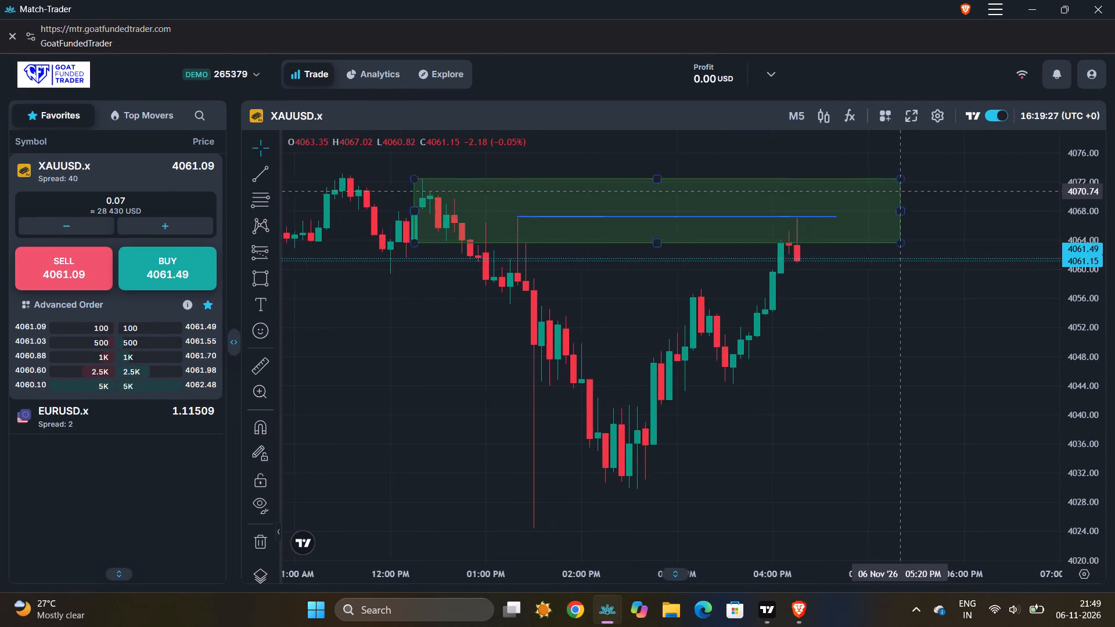
{"action": "scroll", "coordinate": [900, 191], "scroll_direction": "up", "scroll_amount": 1}
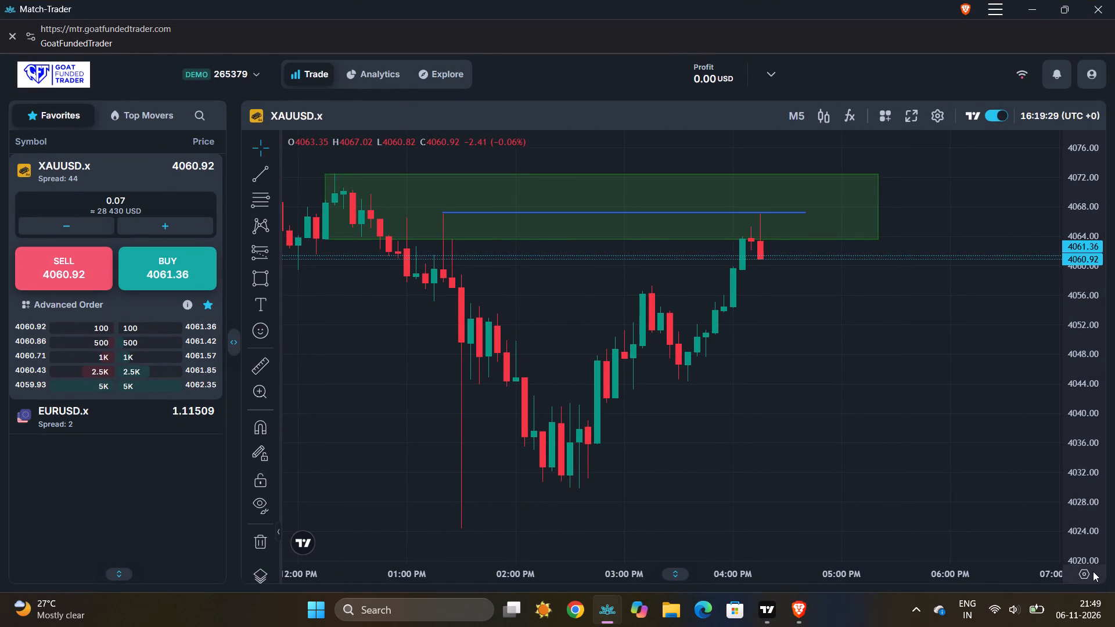
Look through the Match-Trader chart settings, including the Scales and Canvas options, and close them.
{"action": "left_click", "coordinate": [1093, 571]}
{"action": "left_click", "coordinate": [859, 430]}
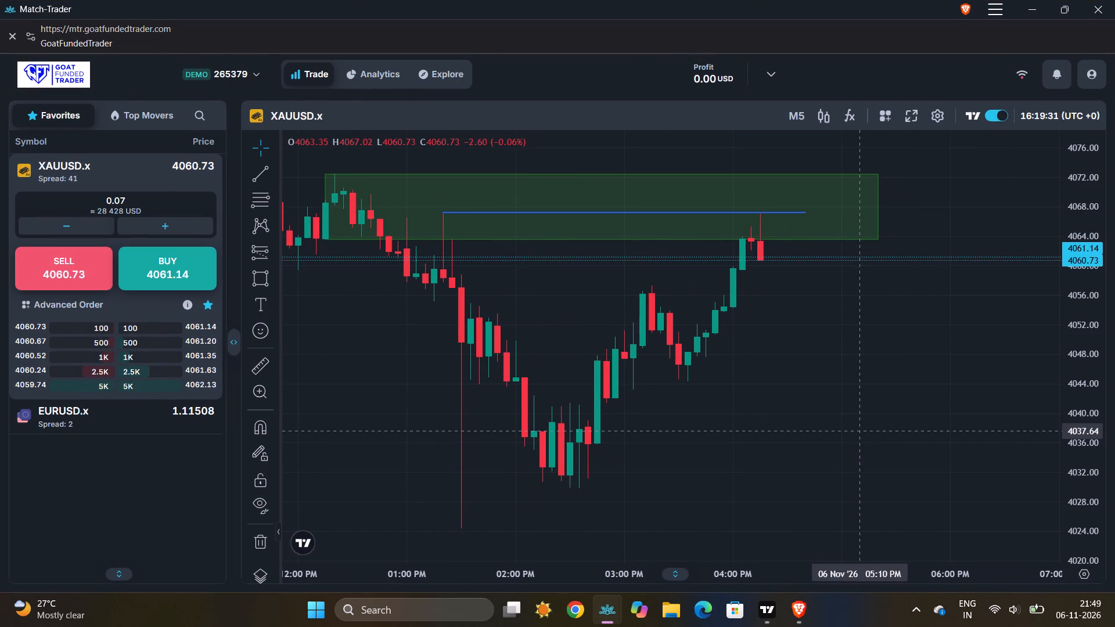
{"action": "left_click", "coordinate": [934, 114]}
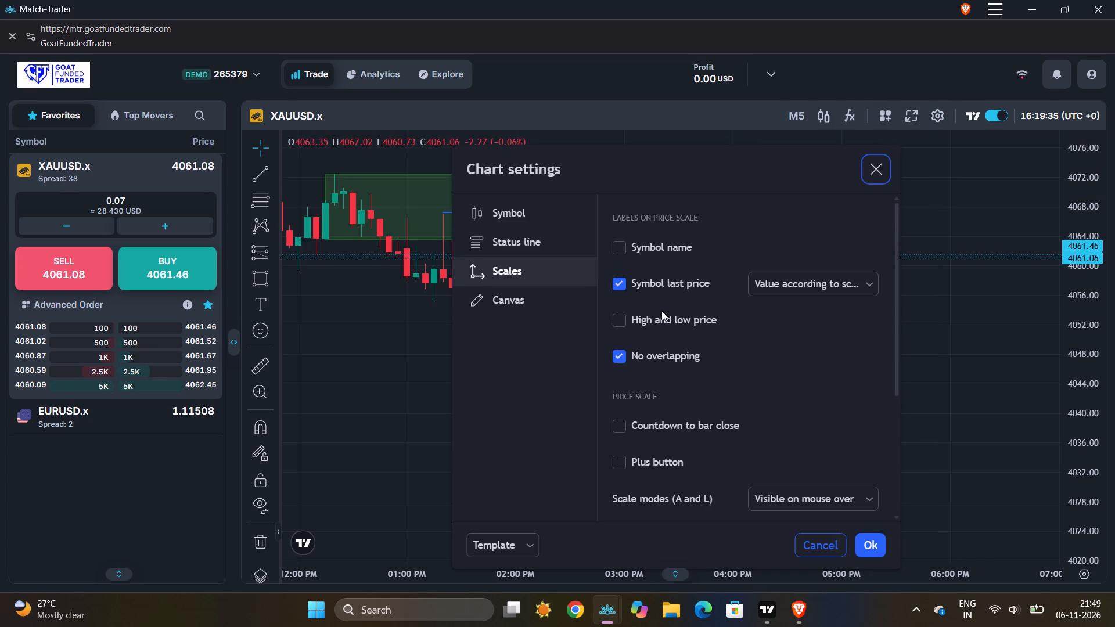
{"action": "left_click", "coordinate": [530, 309]}
{"action": "scroll", "coordinate": [720, 391], "scroll_direction": "down", "scroll_amount": 1}
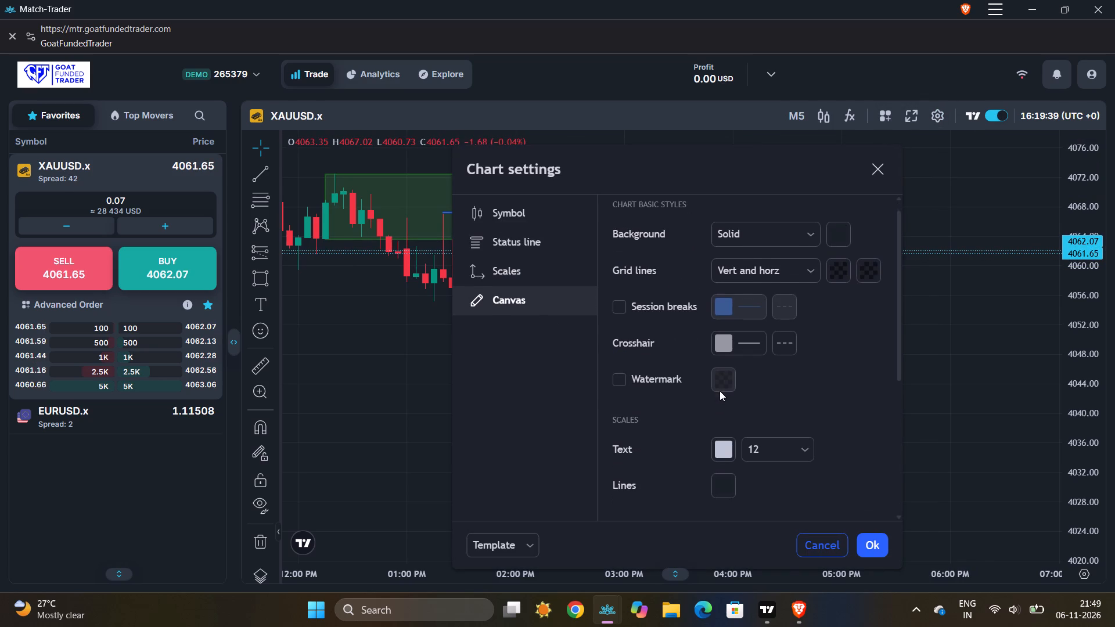
{"action": "scroll", "coordinate": [720, 391], "scroll_direction": "down", "scroll_amount": 7}
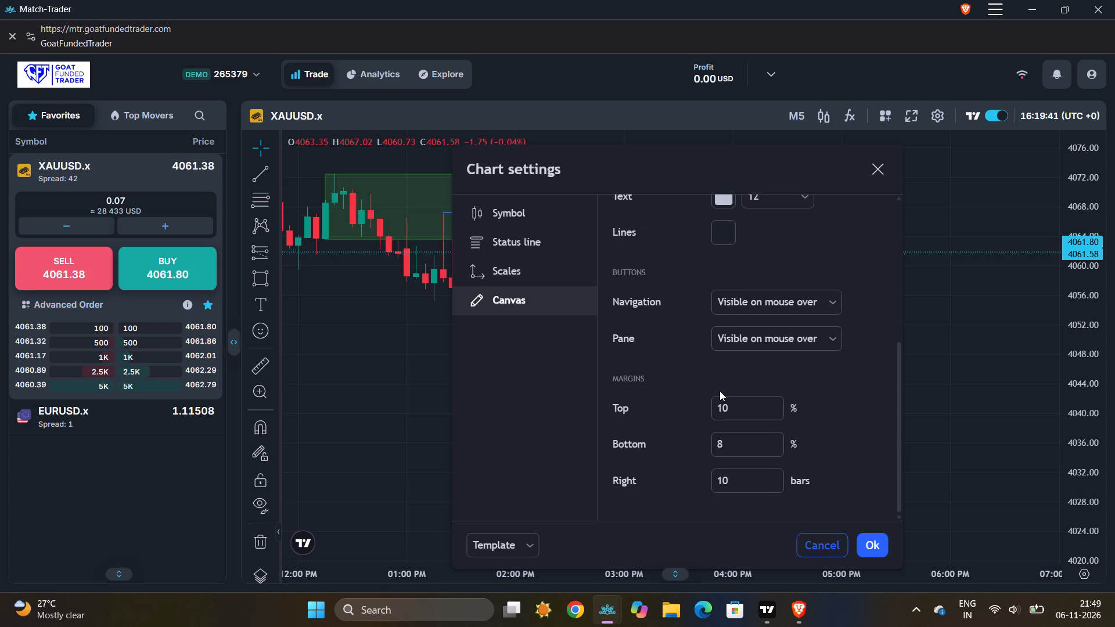
{"action": "scroll", "coordinate": [720, 391], "scroll_direction": "down", "scroll_amount": 1}
{"action": "scroll", "coordinate": [720, 391], "scroll_direction": "up", "scroll_amount": 3}
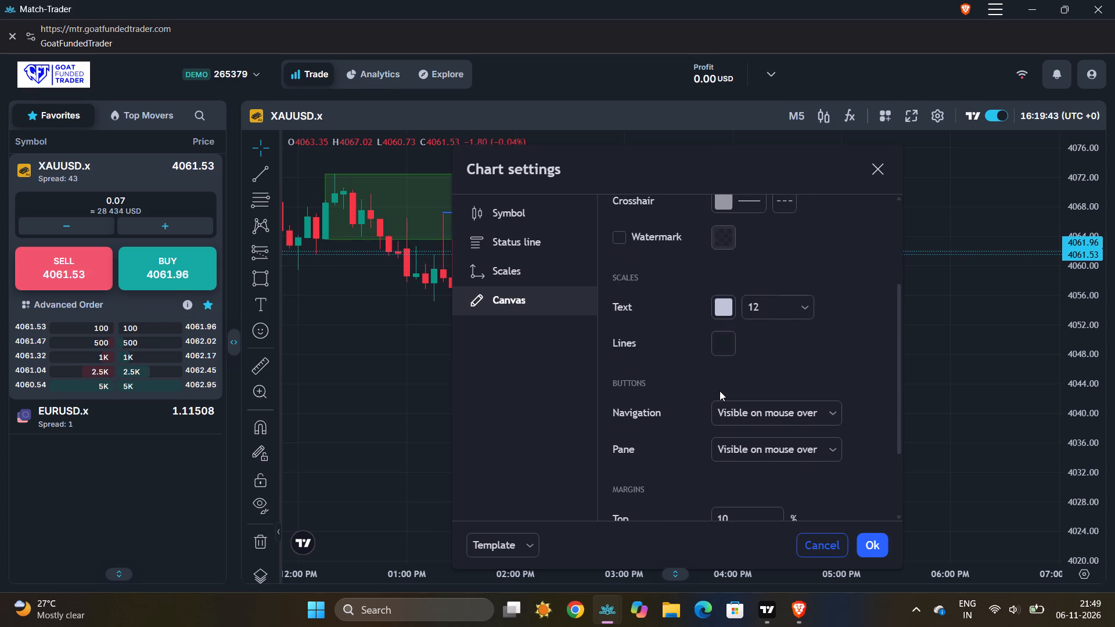
{"action": "scroll", "coordinate": [720, 391], "scroll_direction": "up", "scroll_amount": 3}
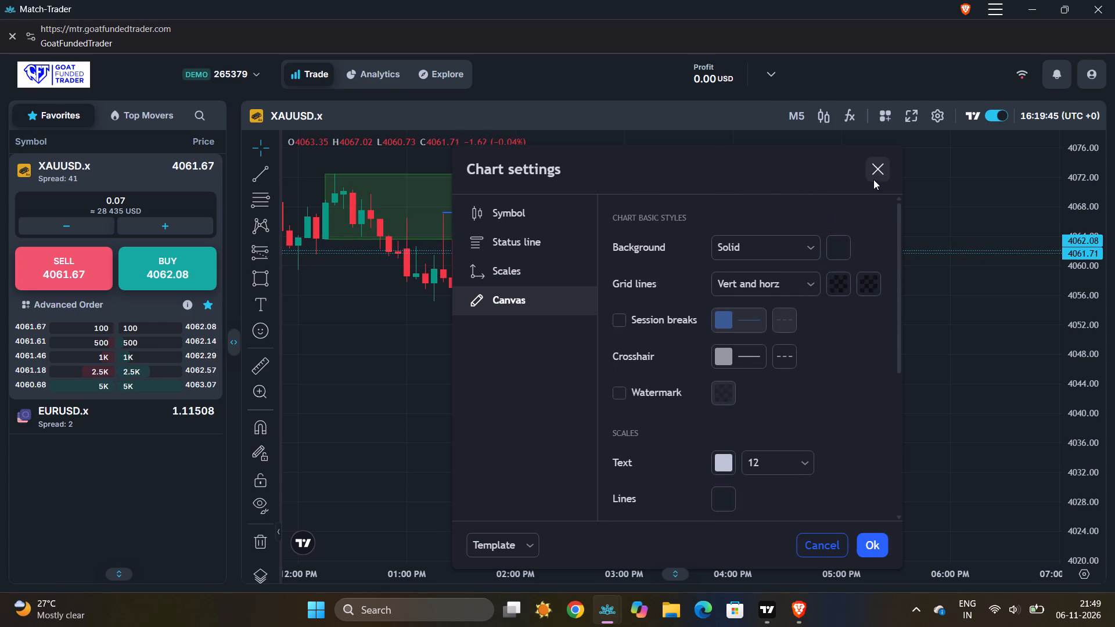
{"action": "left_click", "coordinate": [873, 179]}
Examine the latest XAUUSD M5 candles below the blue level and at the green zone's lower edge.
{"action": "scroll", "coordinate": [758, 265], "scroll_direction": "up", "scroll_amount": 2}
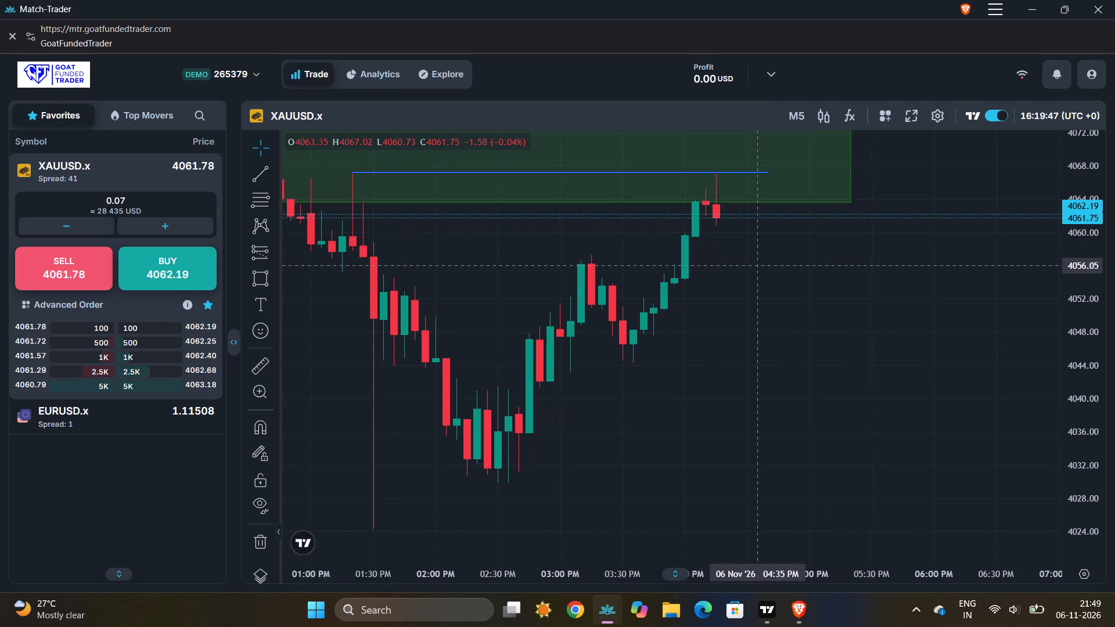
{"action": "scroll", "coordinate": [758, 265], "scroll_direction": "up", "scroll_amount": 1}
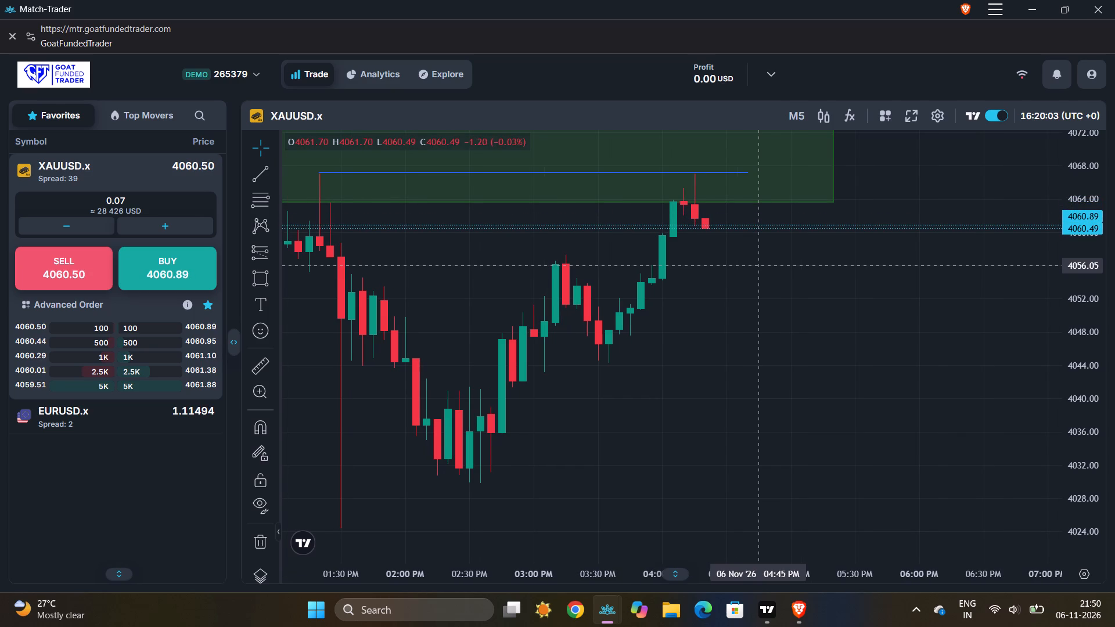
{"action": "triple_click", "coordinate": [1064, 116]}
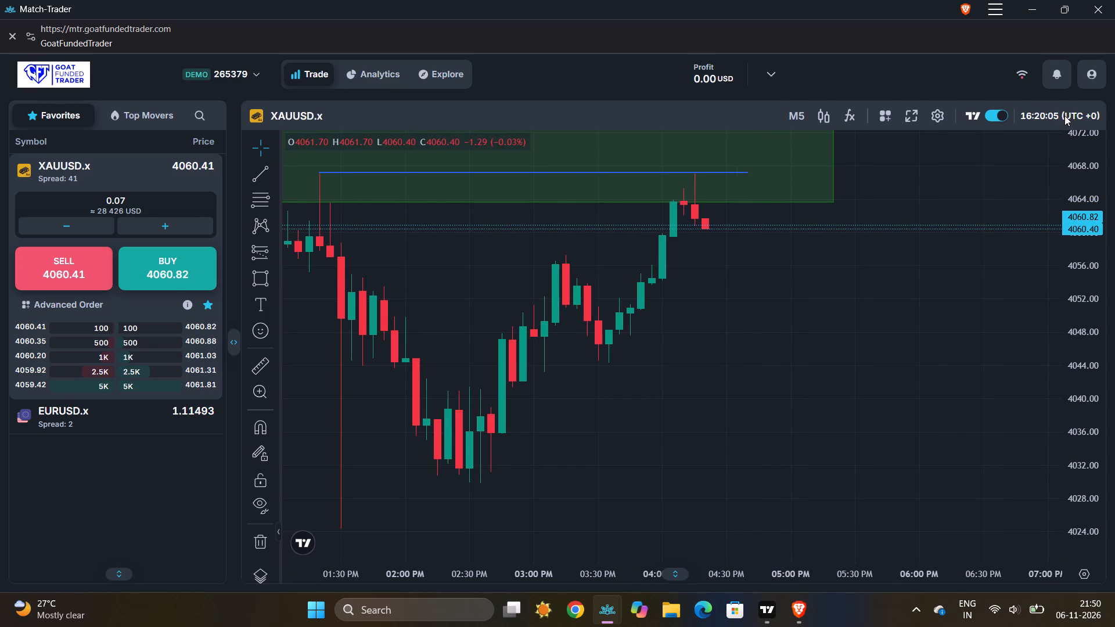
{"action": "left_click", "coordinate": [1064, 116]}
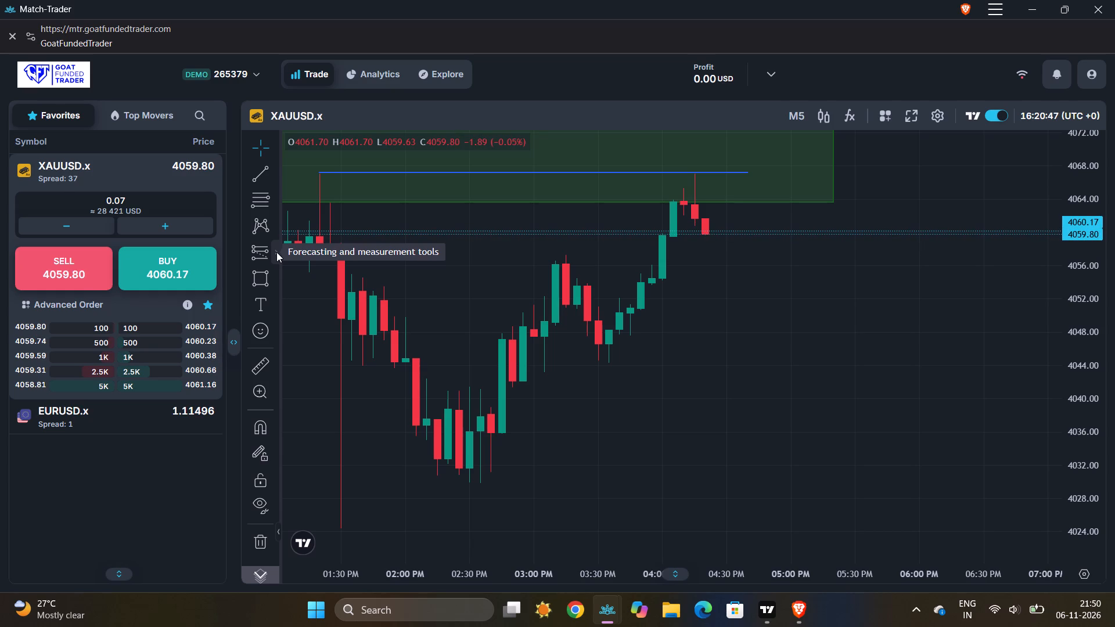
{"action": "scroll", "coordinate": [623, 240], "scroll_direction": "up", "scroll_amount": 2}
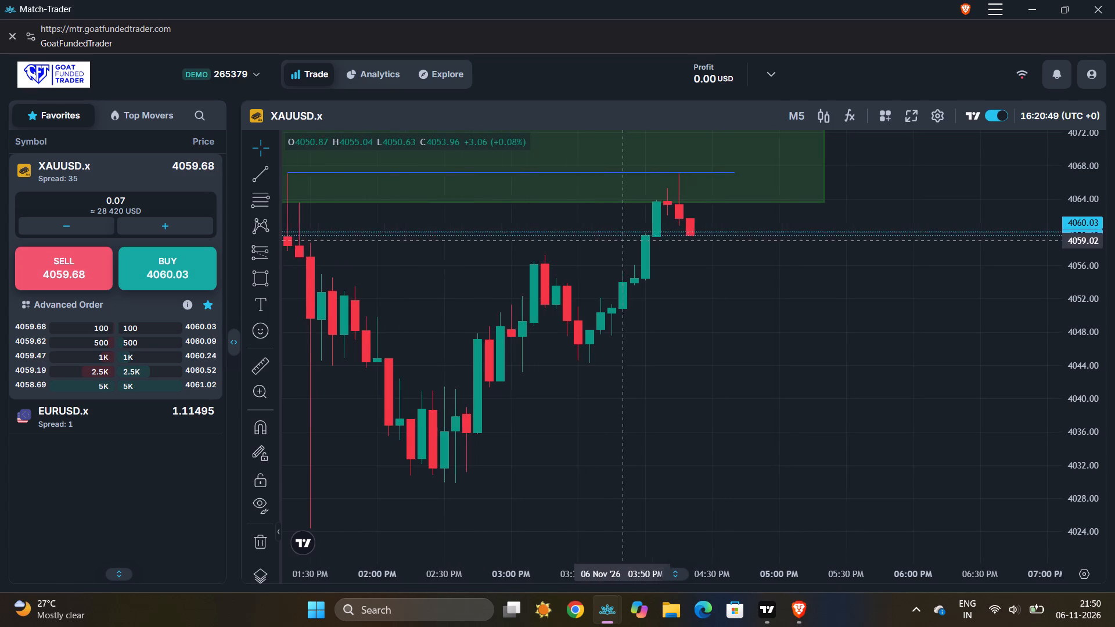
{"action": "scroll", "coordinate": [623, 240], "scroll_direction": "up", "scroll_amount": 2}
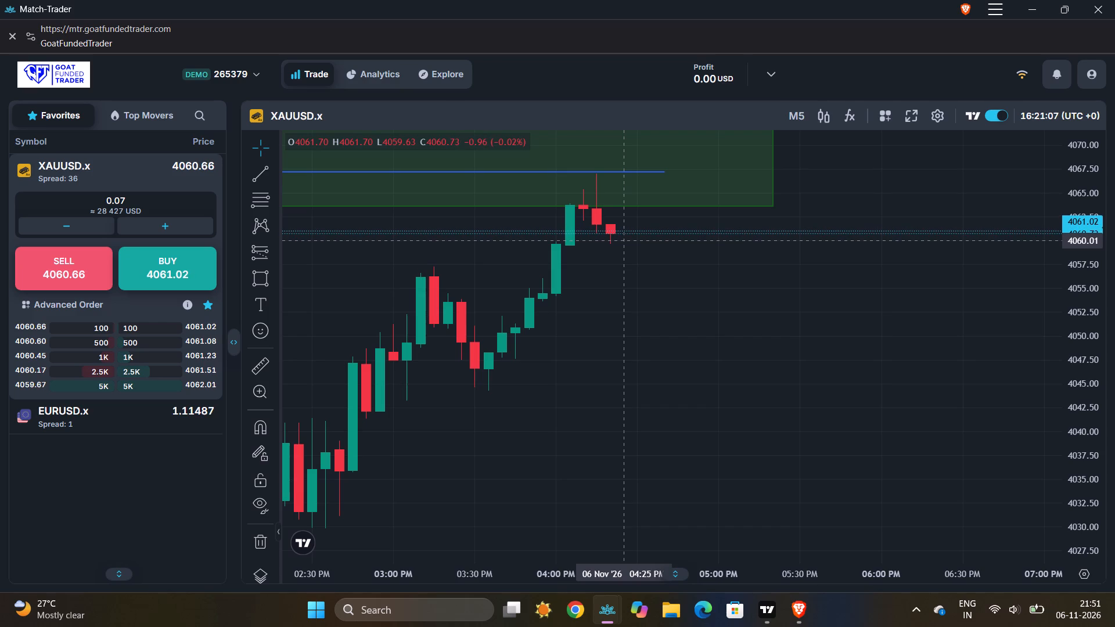
{"action": "scroll", "coordinate": [623, 240], "scroll_direction": "up", "scroll_amount": 3}
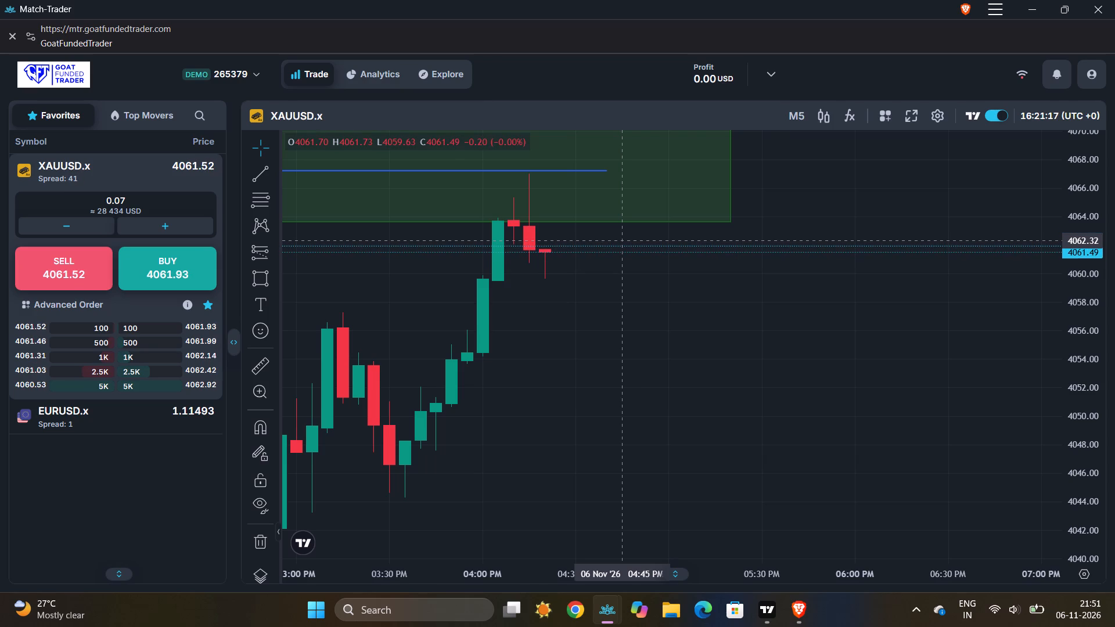
{"action": "scroll", "coordinate": [623, 240], "scroll_direction": "up", "scroll_amount": 1}
{"action": "scroll", "coordinate": [623, 240], "scroll_direction": "down", "scroll_amount": 3}
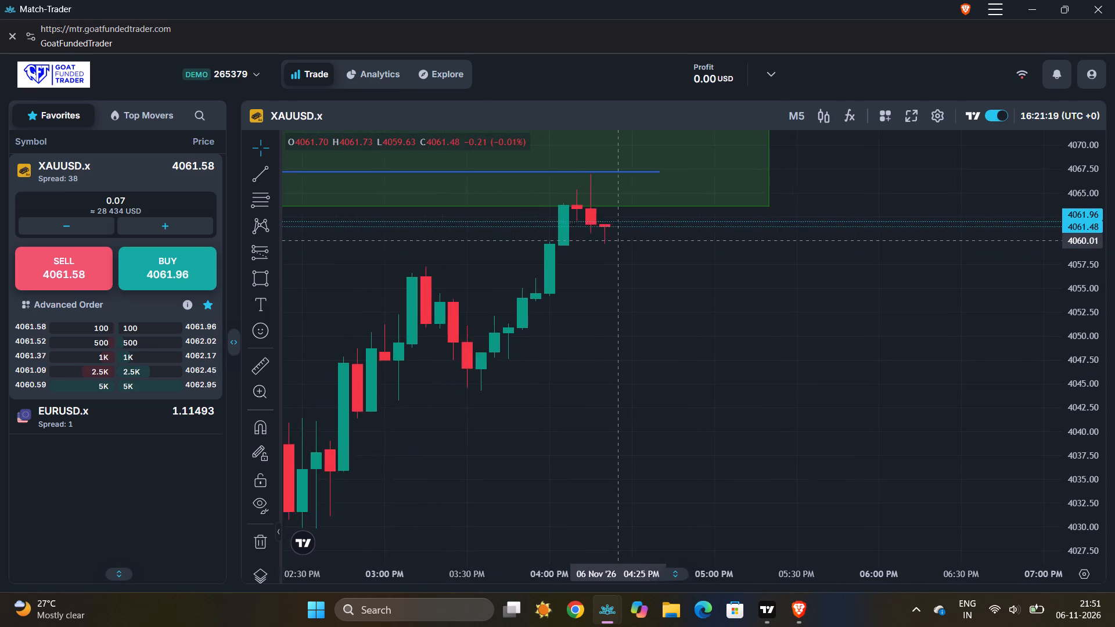
{"action": "scroll", "coordinate": [623, 240], "scroll_direction": "down", "scroll_amount": 4}
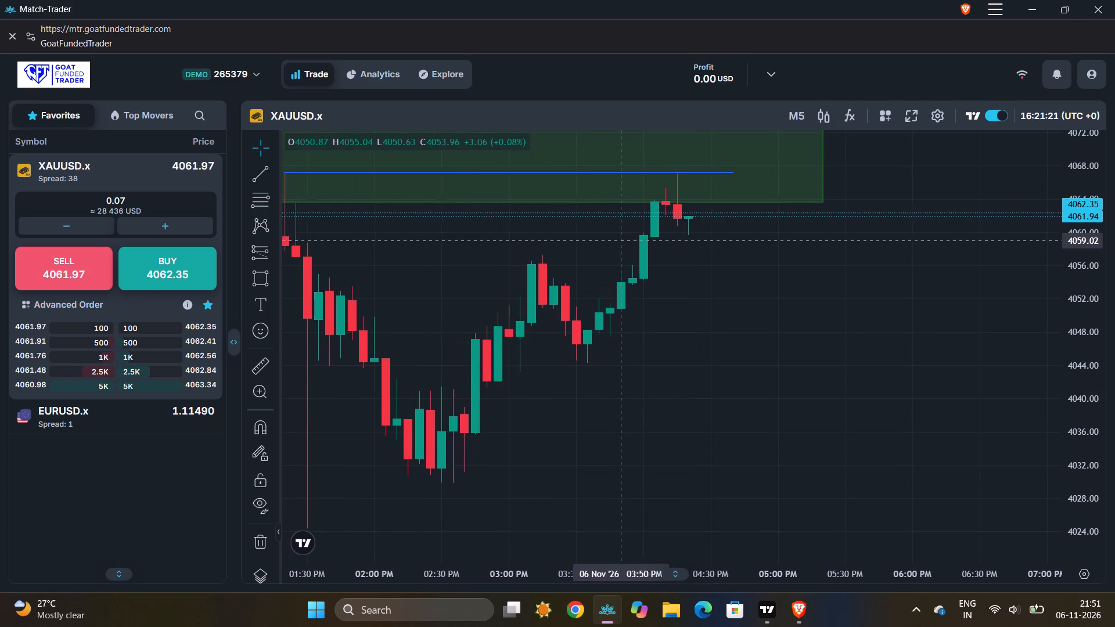
{"action": "scroll", "coordinate": [623, 240], "scroll_direction": "down", "scroll_amount": 1}
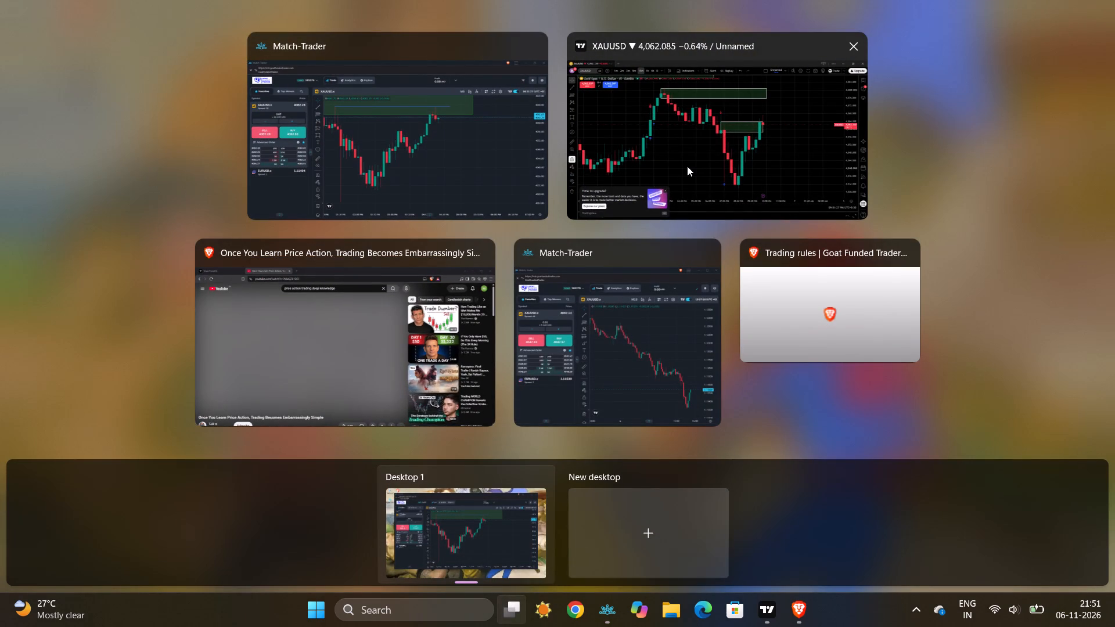
Switch to TradingView and shorten the upper 4,075.680–4,080.730 green zone so it ends at the current 9:45 PM candle.
{"action": "left_click", "coordinate": [750, 118]}
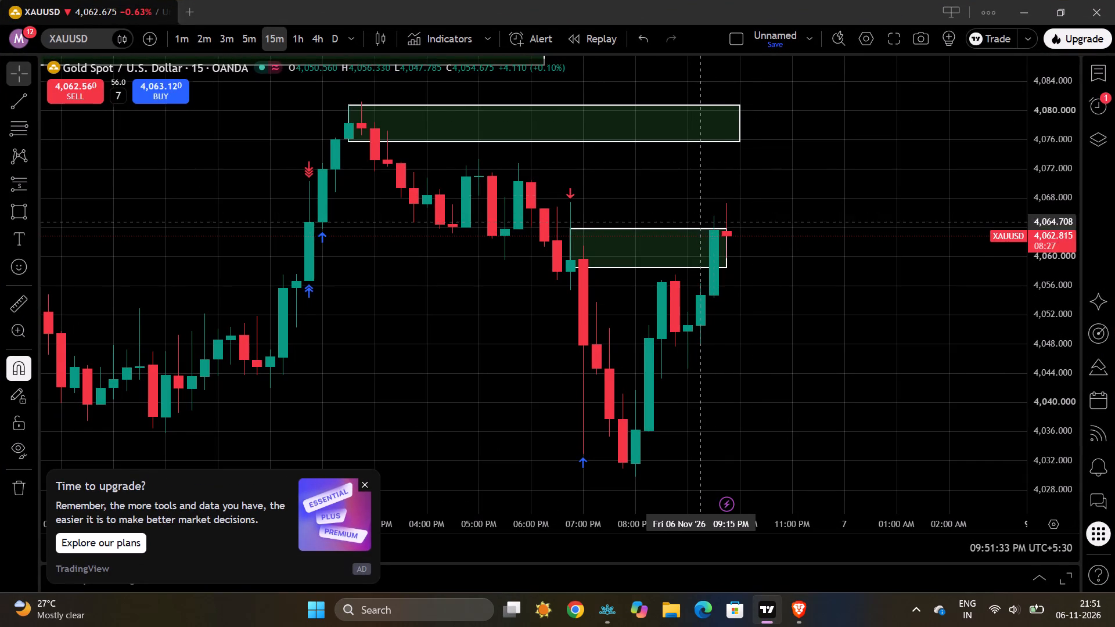
{"action": "scroll", "coordinate": [714, 190], "scroll_direction": "up", "scroll_amount": 2}
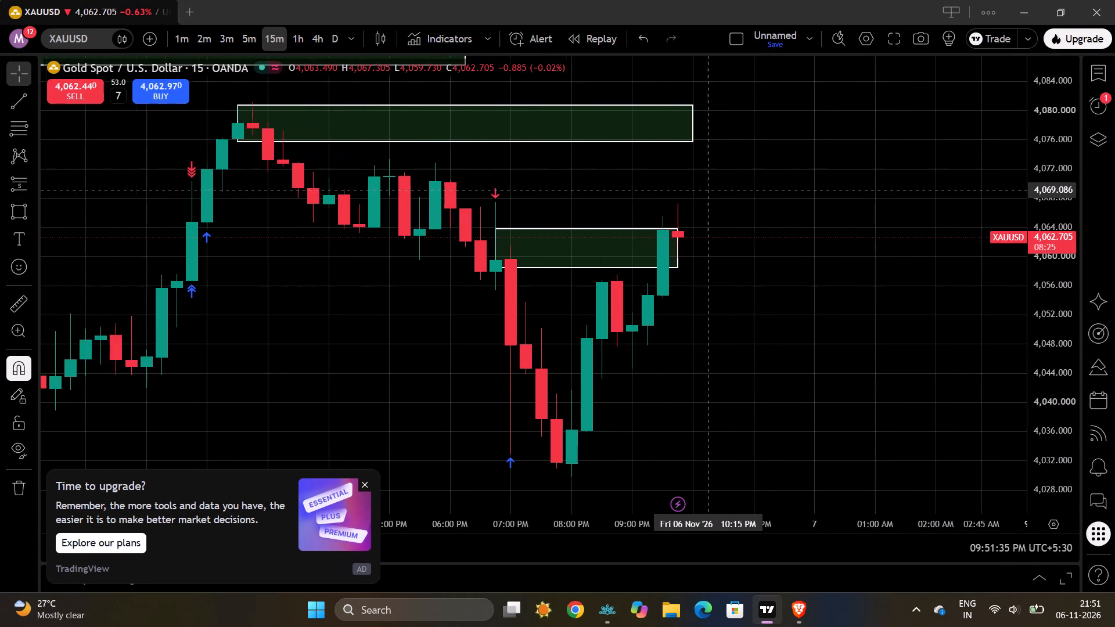
{"action": "scroll", "coordinate": [714, 190], "scroll_direction": "up", "scroll_amount": 2}
{"action": "scroll", "coordinate": [714, 190], "scroll_direction": "down", "scroll_amount": 2}
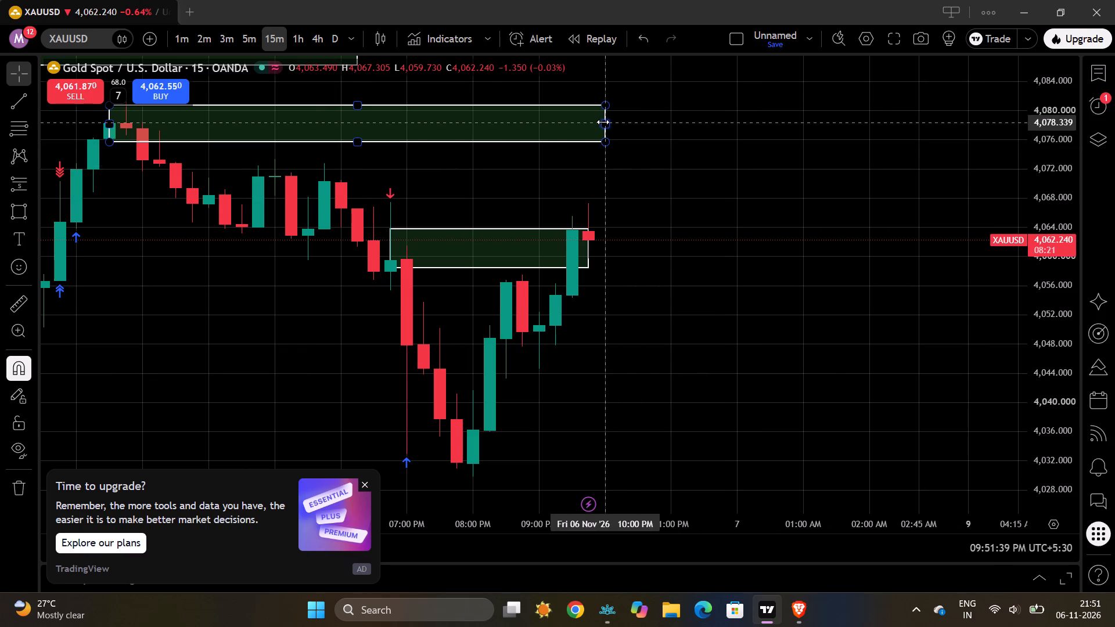
{"action": "left_click_drag", "start_coordinate": [609, 125], "coordinate": [595, 124]}
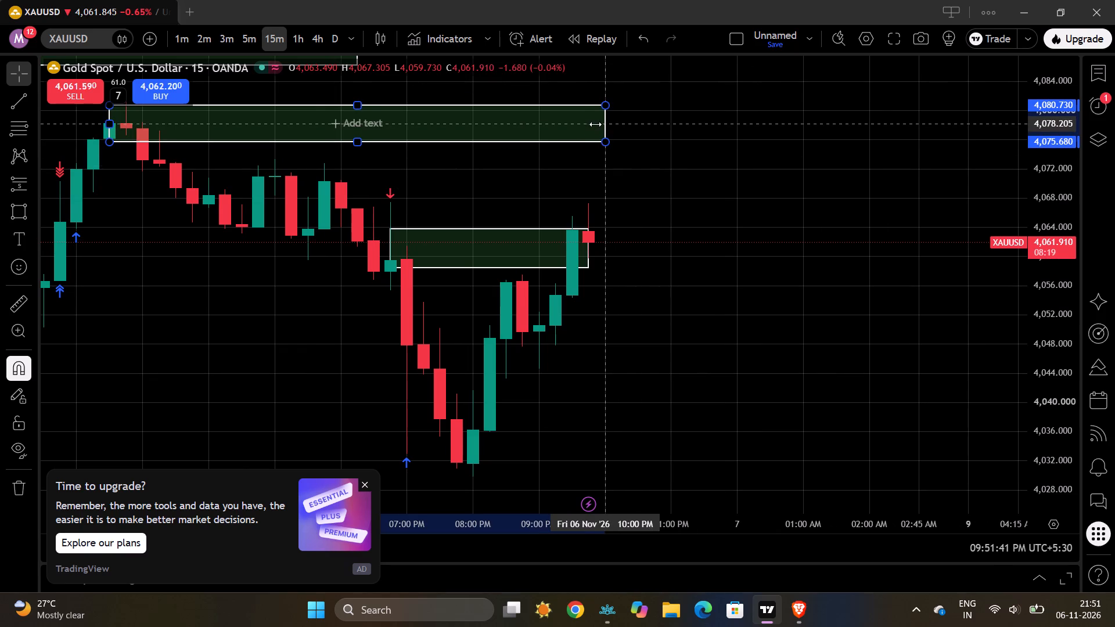
{"action": "left_click_drag", "start_coordinate": [595, 124], "coordinate": [595, 125]}
{"action": "left_click", "coordinate": [653, 143]}
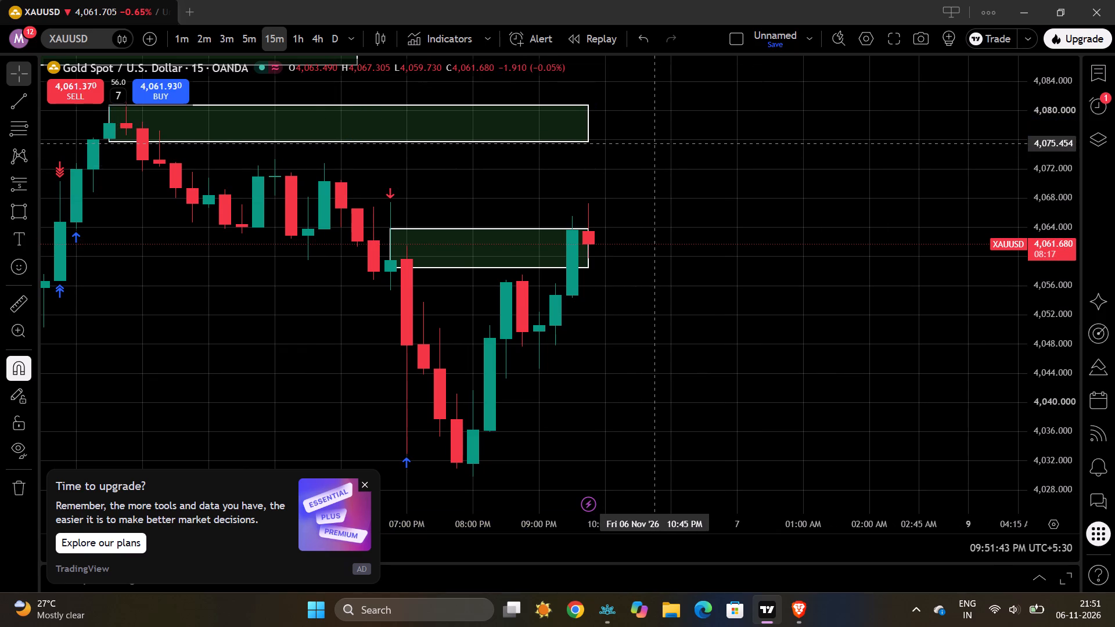
Set the XAUUSD chart to the 5-minute timeframe.
{"action": "left_click", "coordinate": [247, 41]}
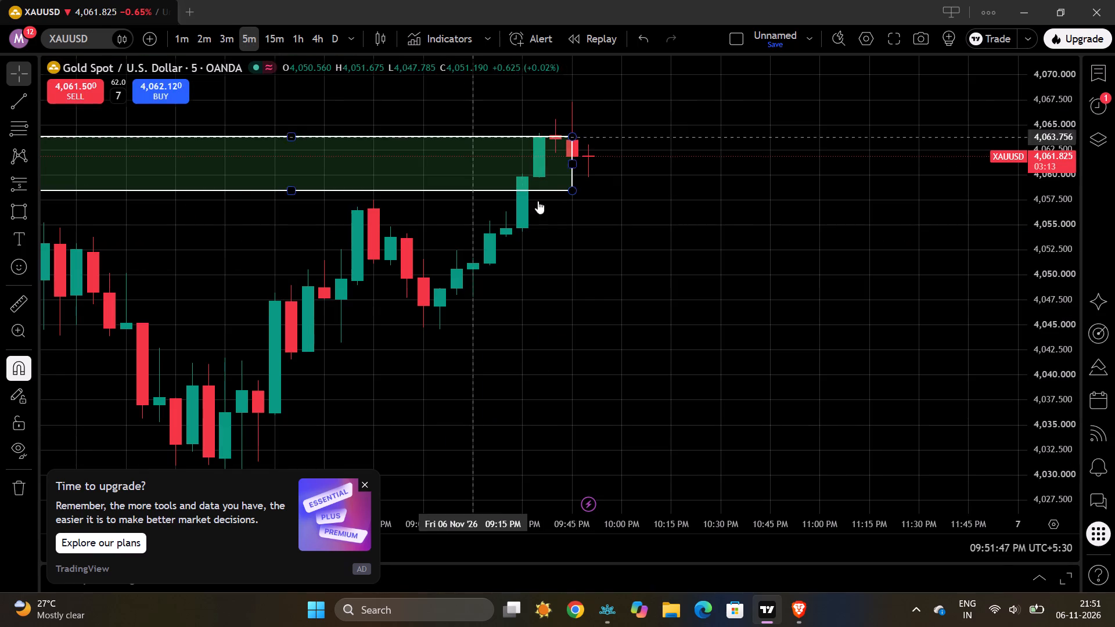
Place a Short position forecast with its entry at 4,061.870 on the 9:45 PM candle at the lower green zone.
{"action": "scroll", "coordinate": [560, 263], "scroll_direction": "down", "scroll_amount": 4}
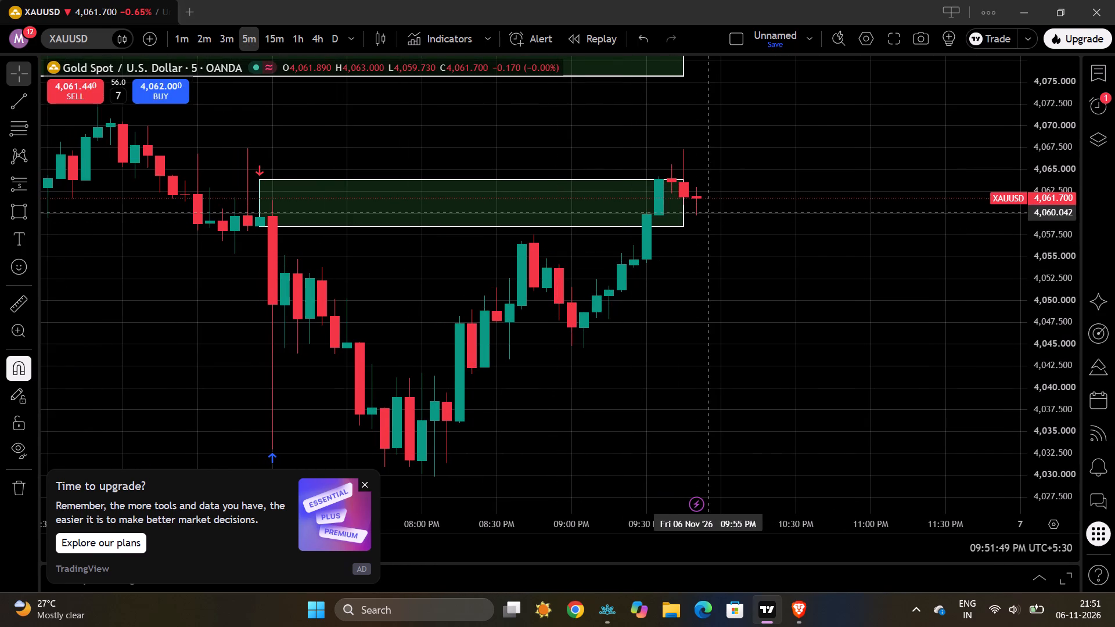
{"action": "scroll", "coordinate": [704, 212], "scroll_direction": "up", "scroll_amount": 2}
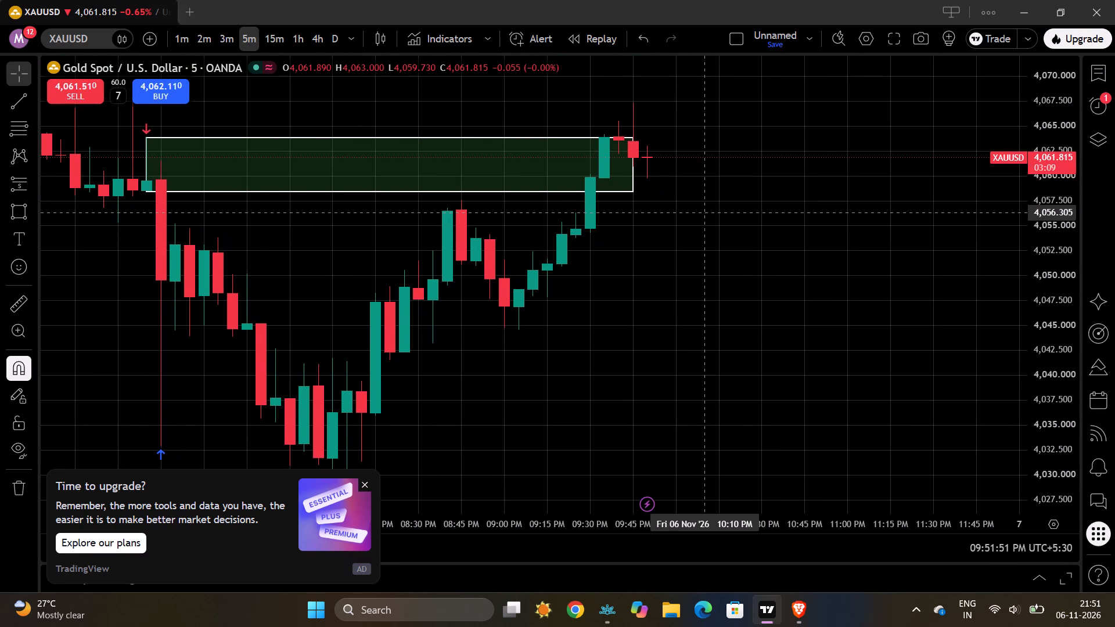
{"action": "scroll", "coordinate": [704, 212], "scroll_direction": "down", "scroll_amount": 1}
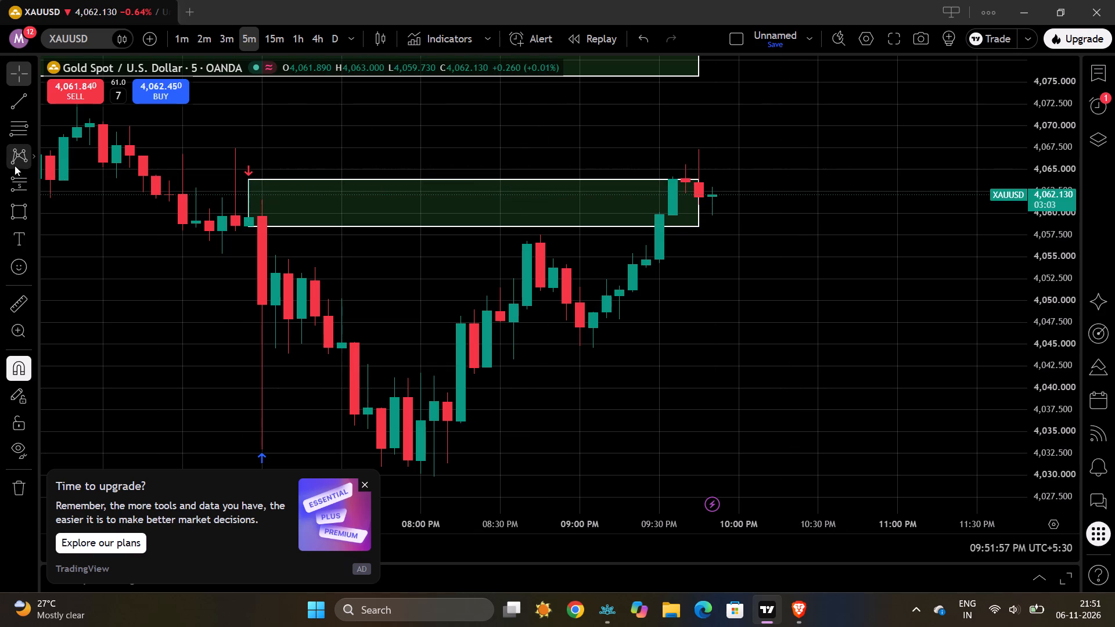
{"action": "left_click", "coordinate": [30, 187]}
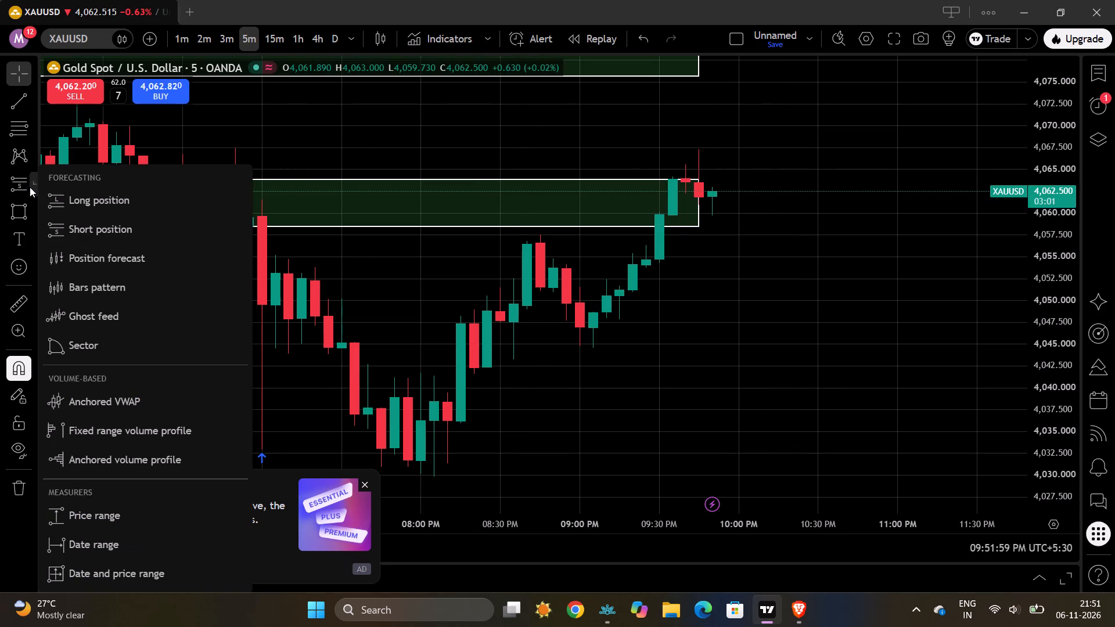
{"action": "left_click", "coordinate": [66, 221]}
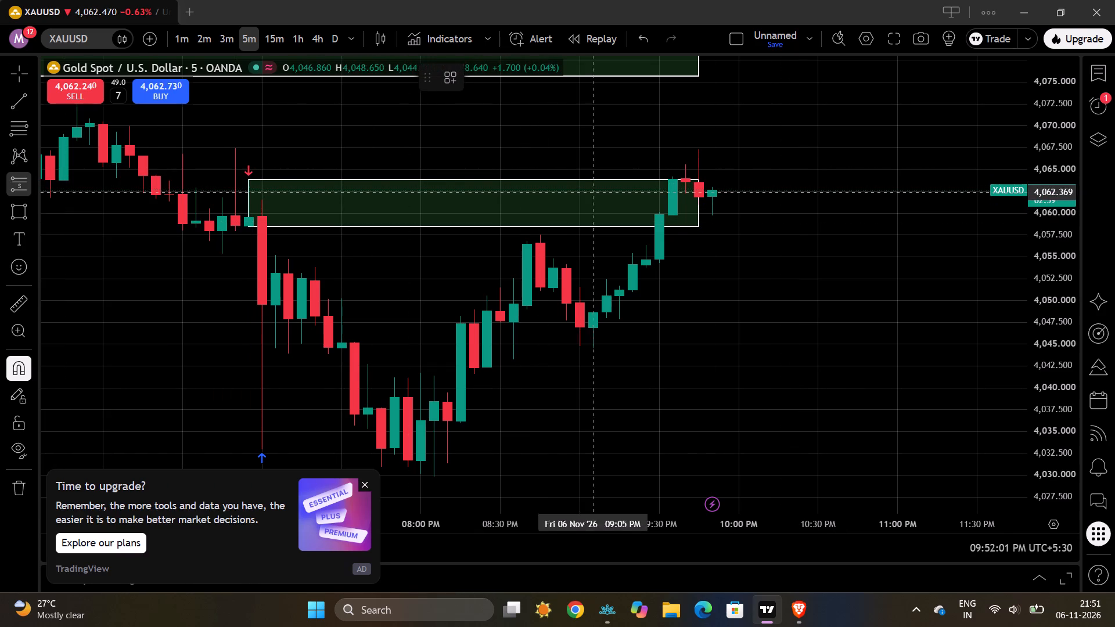
{"action": "left_click", "coordinate": [702, 193]}
Adjust the short position's stop level to about 4,068.935 and its target level to about 4,047.825, for a risk/reward near 2.
{"action": "left_click_drag", "start_coordinate": [700, 120], "coordinate": [762, 132]}
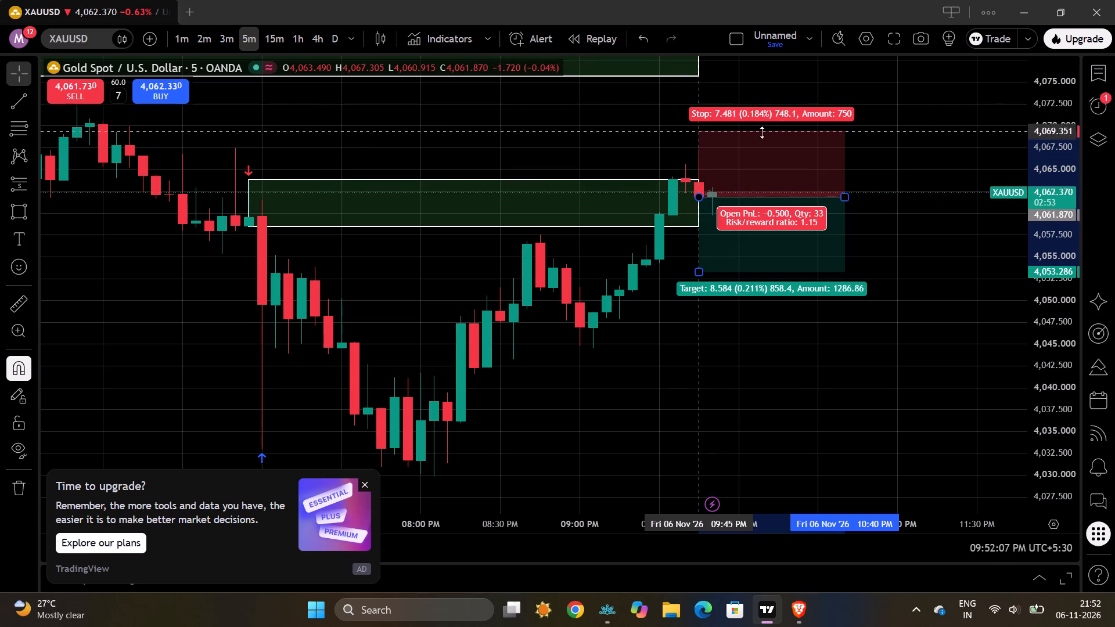
{"action": "left_click_drag", "start_coordinate": [762, 132], "coordinate": [763, 135]}
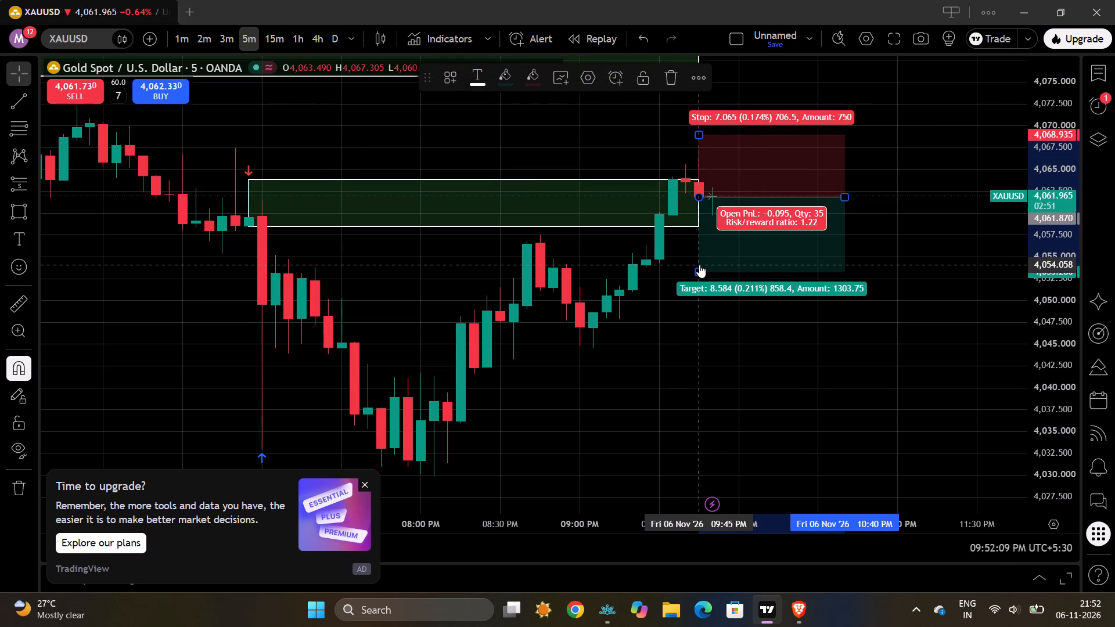
{"action": "left_click_drag", "start_coordinate": [698, 272], "coordinate": [689, 301]}
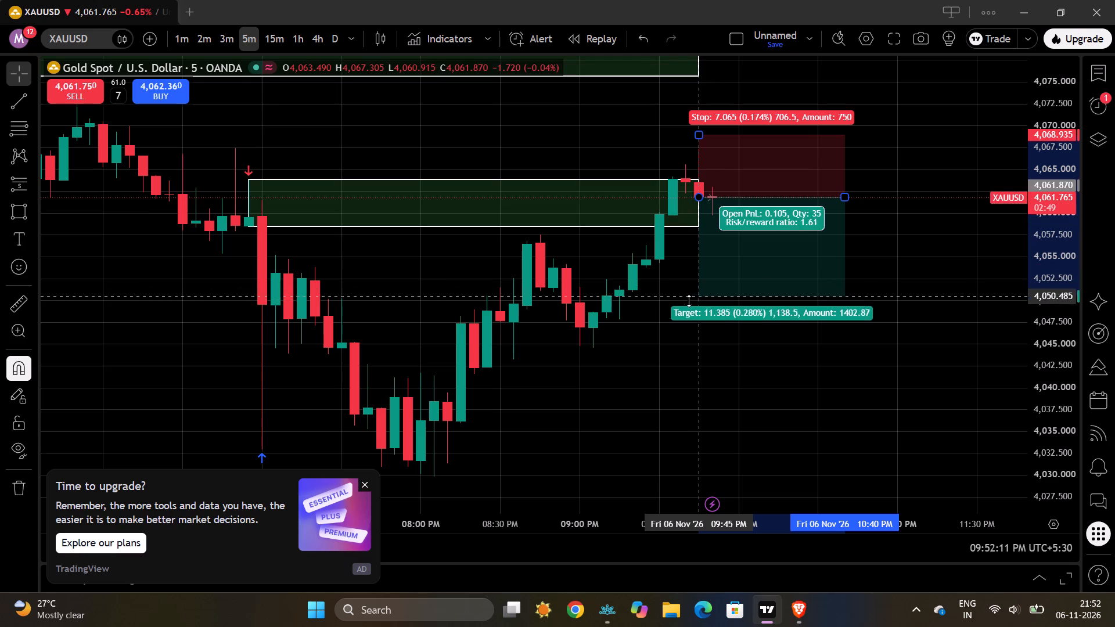
{"action": "left_click_drag", "start_coordinate": [689, 301], "coordinate": [682, 316]}
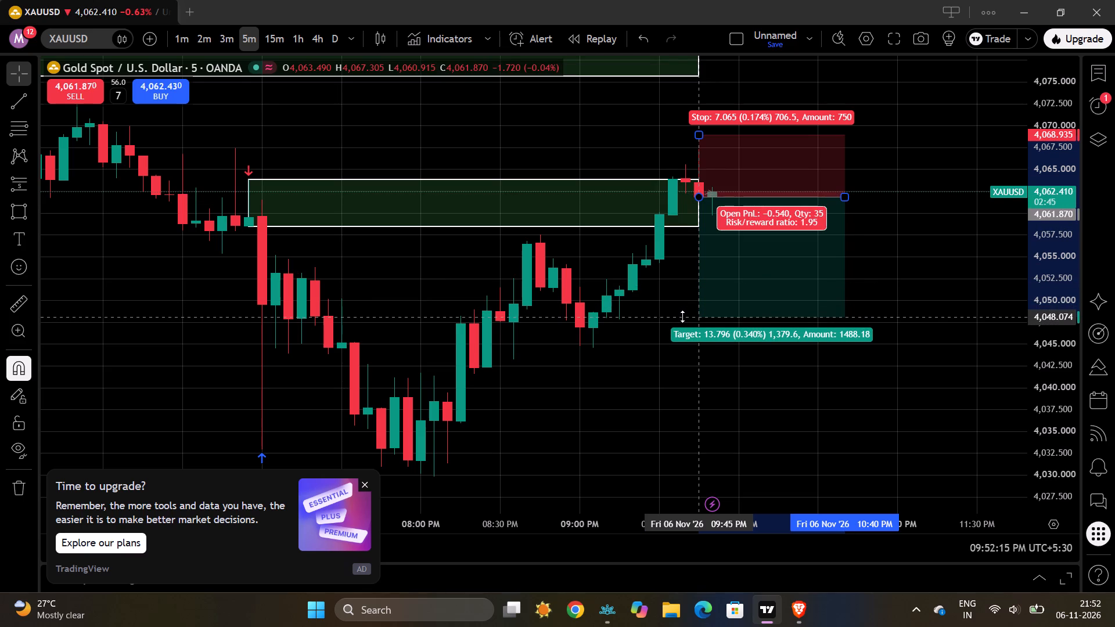
{"action": "left_click_drag", "start_coordinate": [682, 316], "coordinate": [682, 319]}
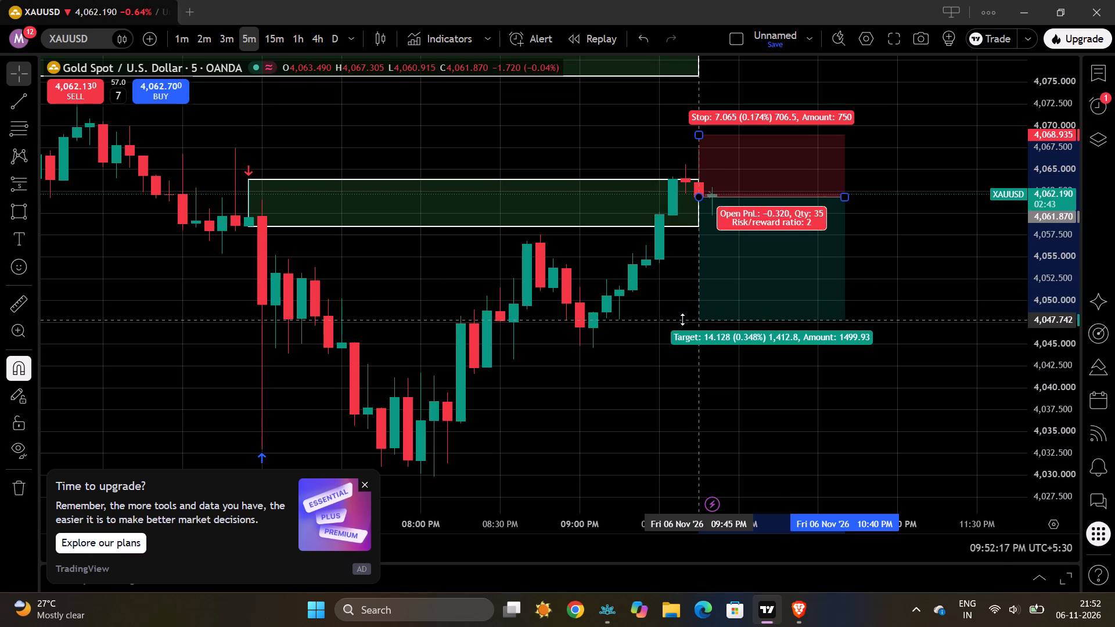
{"action": "left_click_drag", "start_coordinate": [682, 319], "coordinate": [682, 319]}
{"action": "left_click", "coordinate": [864, 254]}
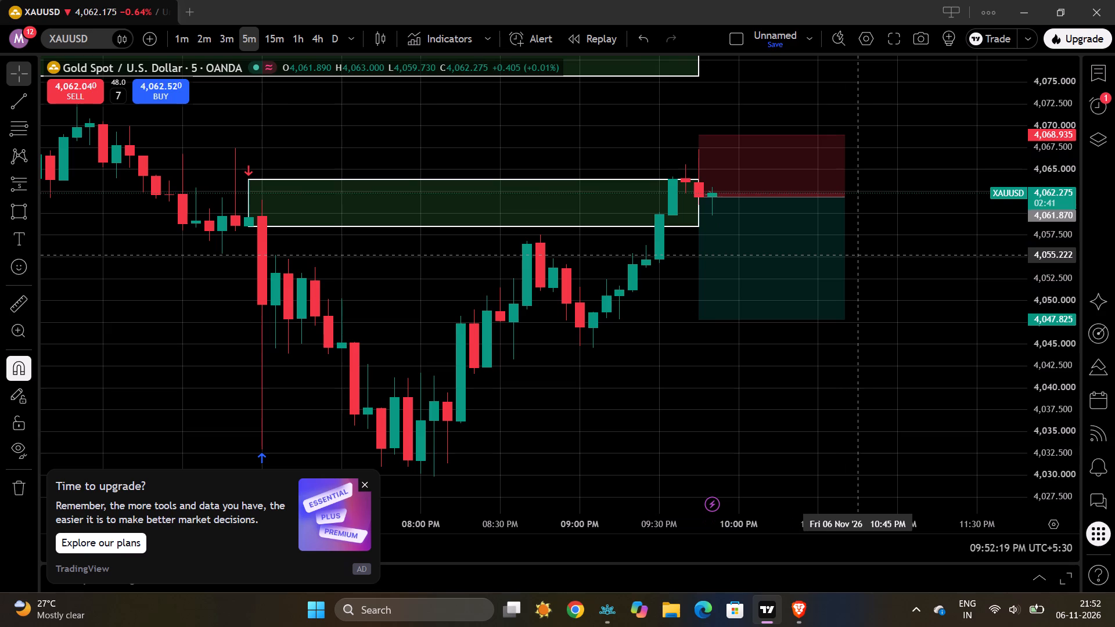
Dismiss the upgrade advertisement covering the chart's lower part.
{"action": "scroll", "coordinate": [864, 254], "scroll_direction": "down", "scroll_amount": 2}
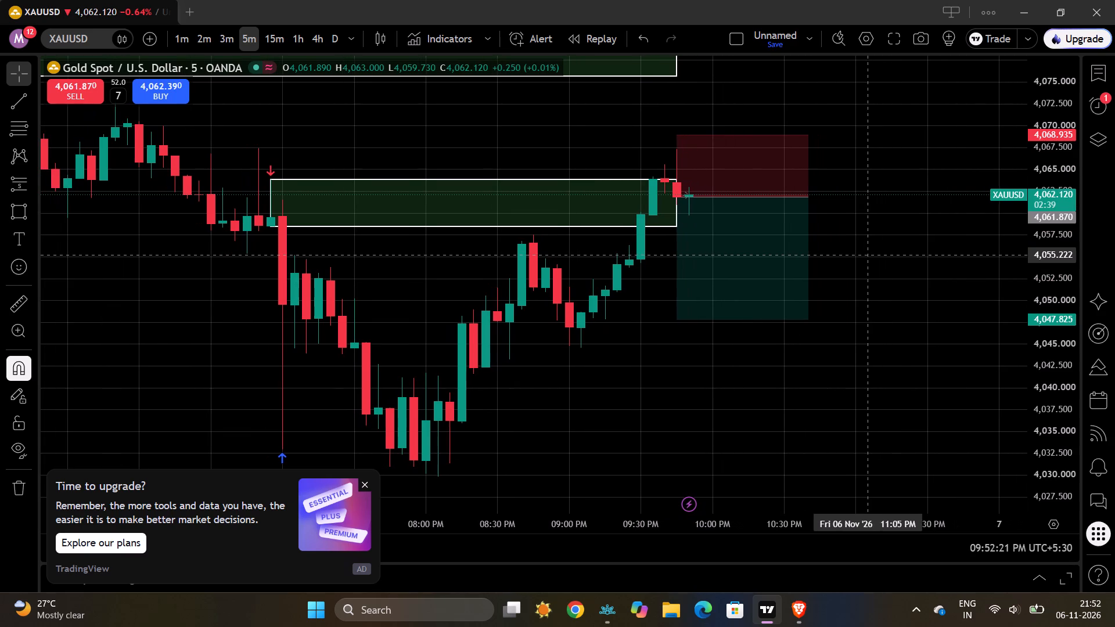
{"action": "scroll", "coordinate": [864, 254], "scroll_direction": "down", "scroll_amount": 1}
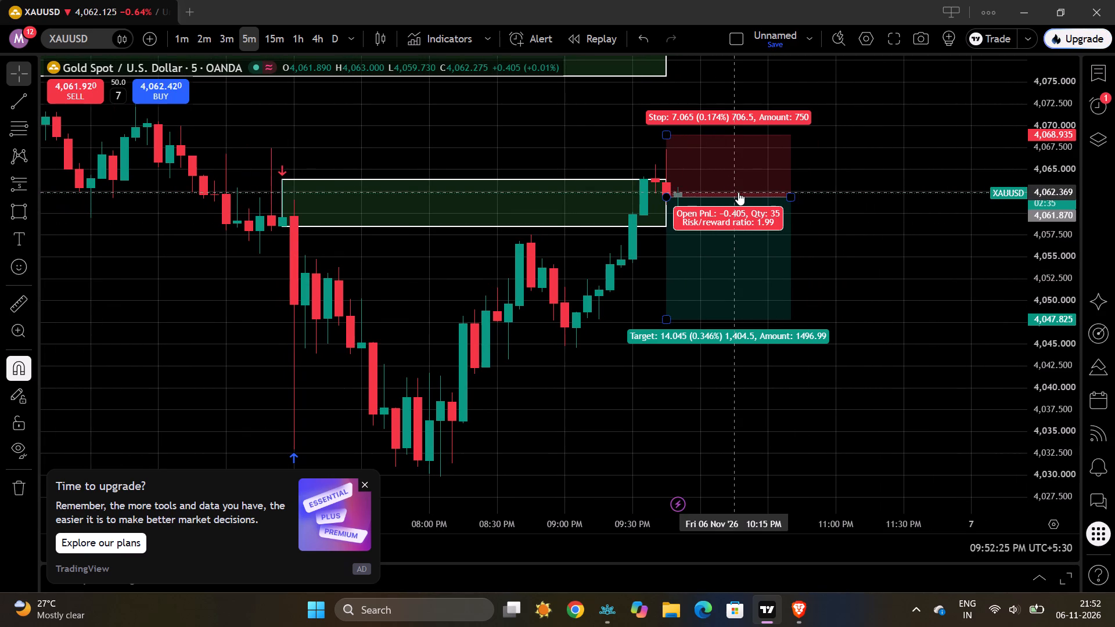
{"action": "left_click", "coordinate": [367, 484]}
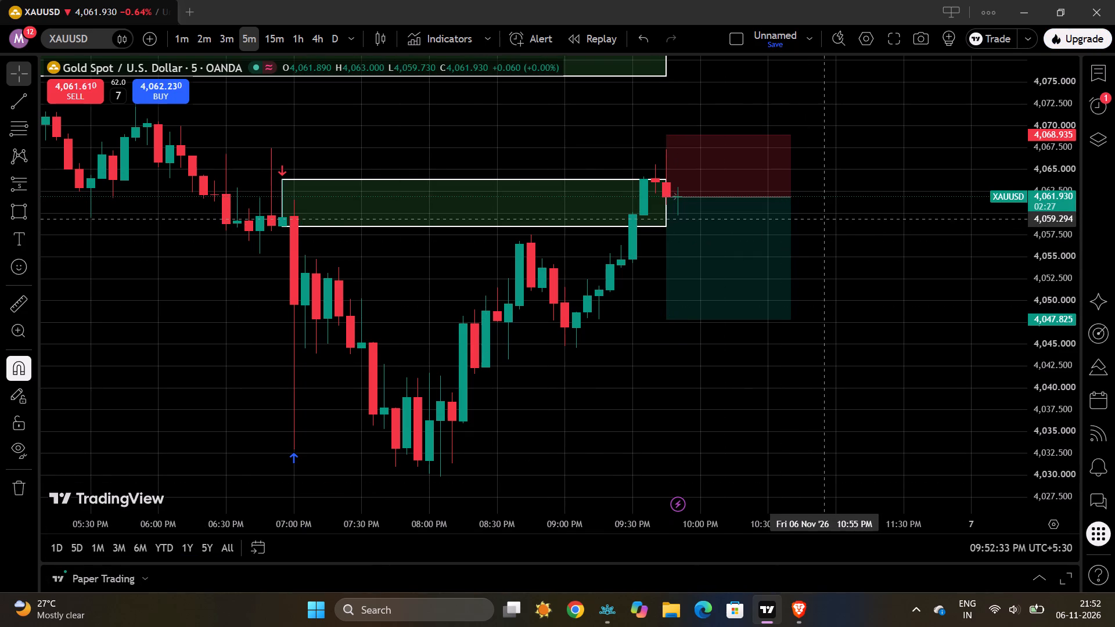
{"action": "scroll", "coordinate": [829, 219], "scroll_direction": "up", "scroll_amount": 3}
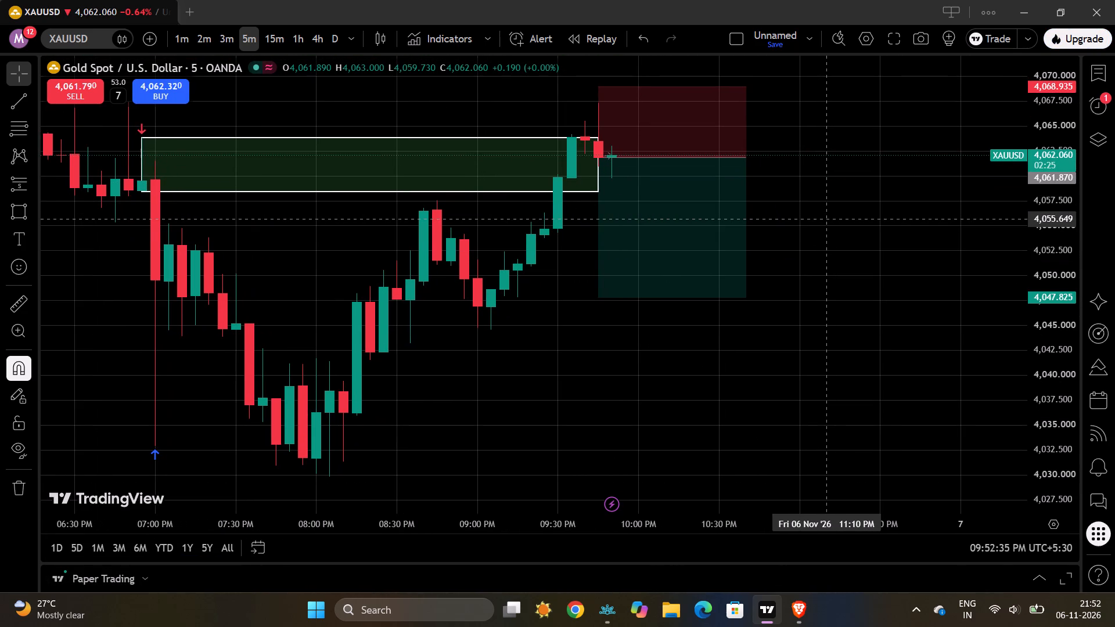
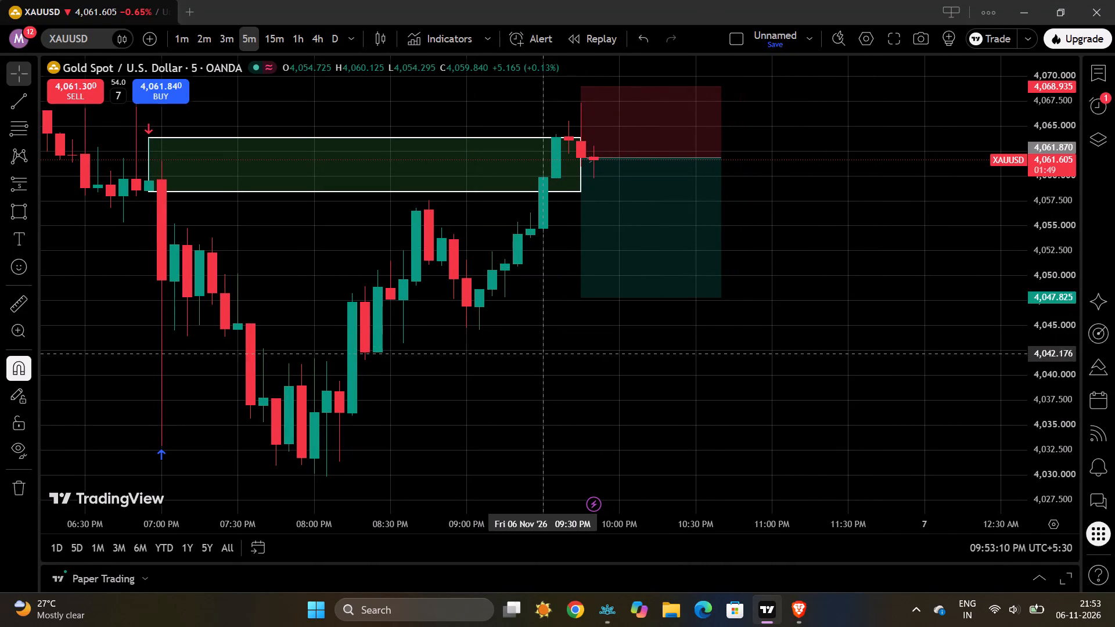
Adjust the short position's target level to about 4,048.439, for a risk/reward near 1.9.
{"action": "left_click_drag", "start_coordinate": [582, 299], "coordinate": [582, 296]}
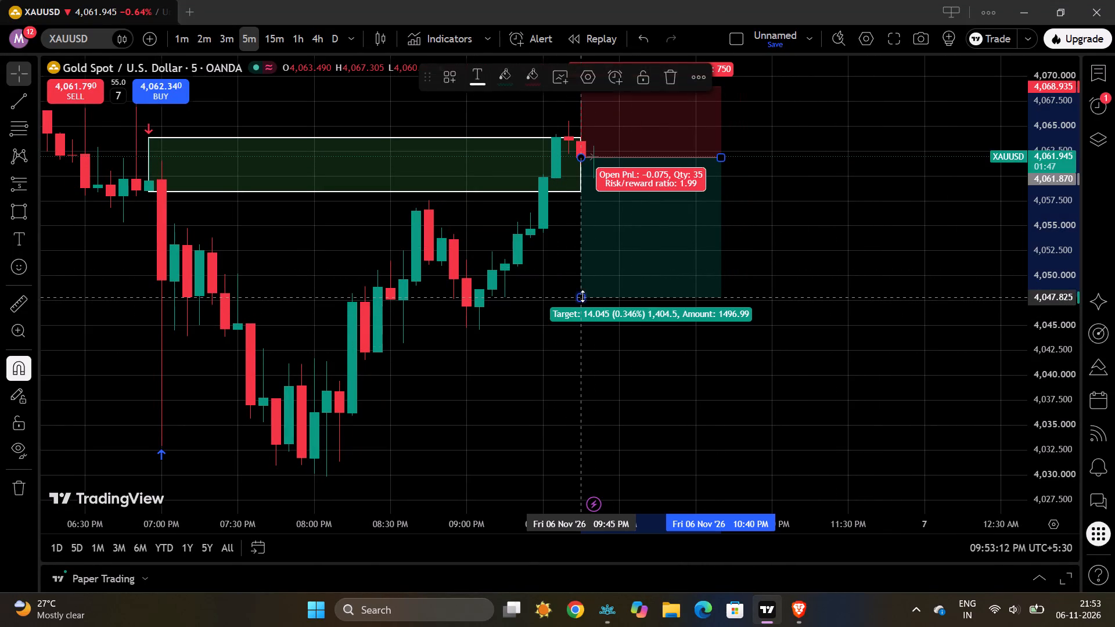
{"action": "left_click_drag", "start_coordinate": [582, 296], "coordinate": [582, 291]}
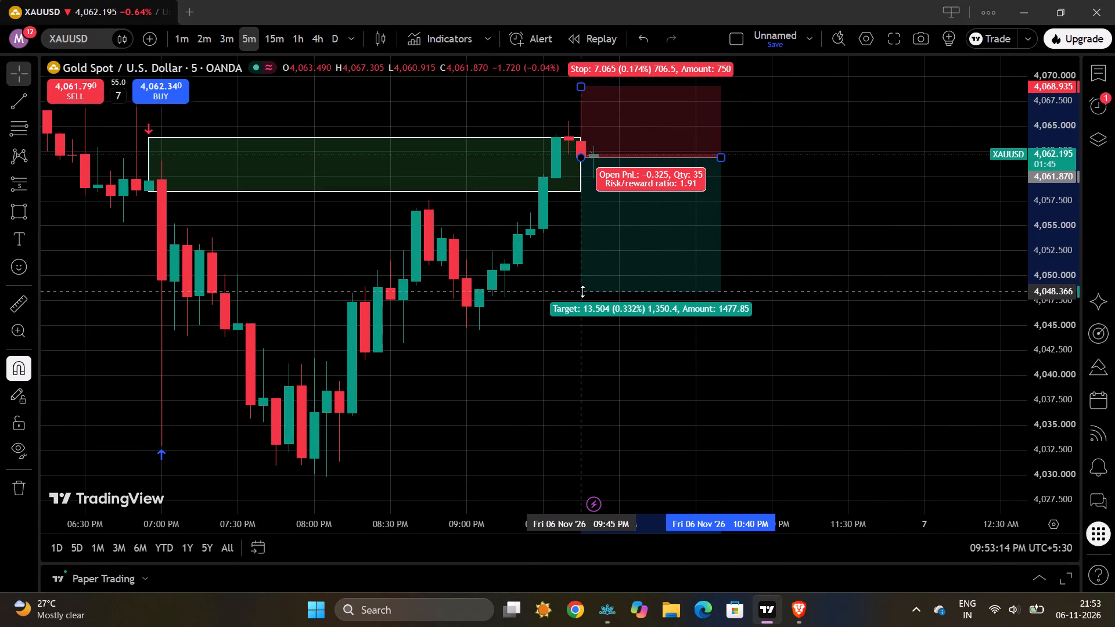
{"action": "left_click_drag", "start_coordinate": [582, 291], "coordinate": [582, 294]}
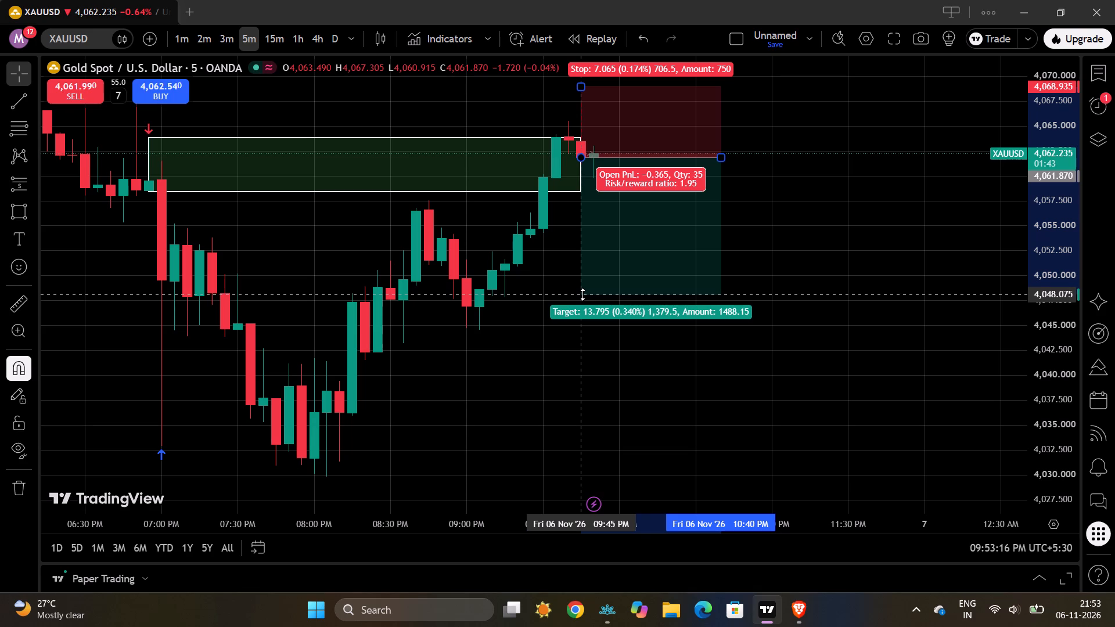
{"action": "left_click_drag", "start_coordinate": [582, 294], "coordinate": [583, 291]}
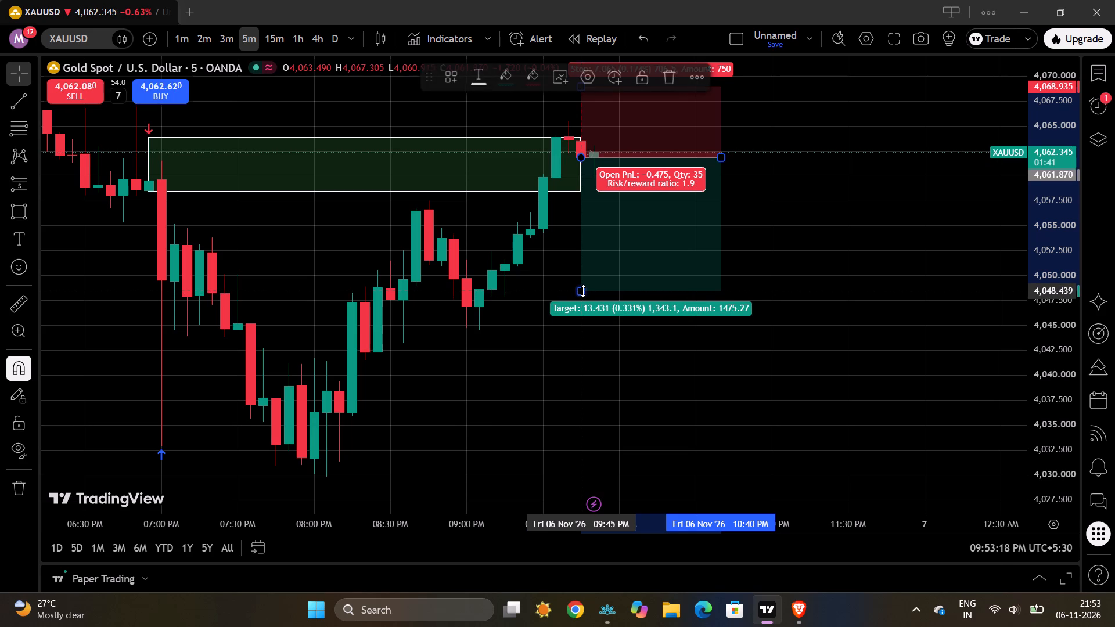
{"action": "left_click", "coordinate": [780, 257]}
Delete the short position forecast beside the lower green zone.
{"action": "scroll", "coordinate": [780, 257], "scroll_direction": "up", "scroll_amount": 1}
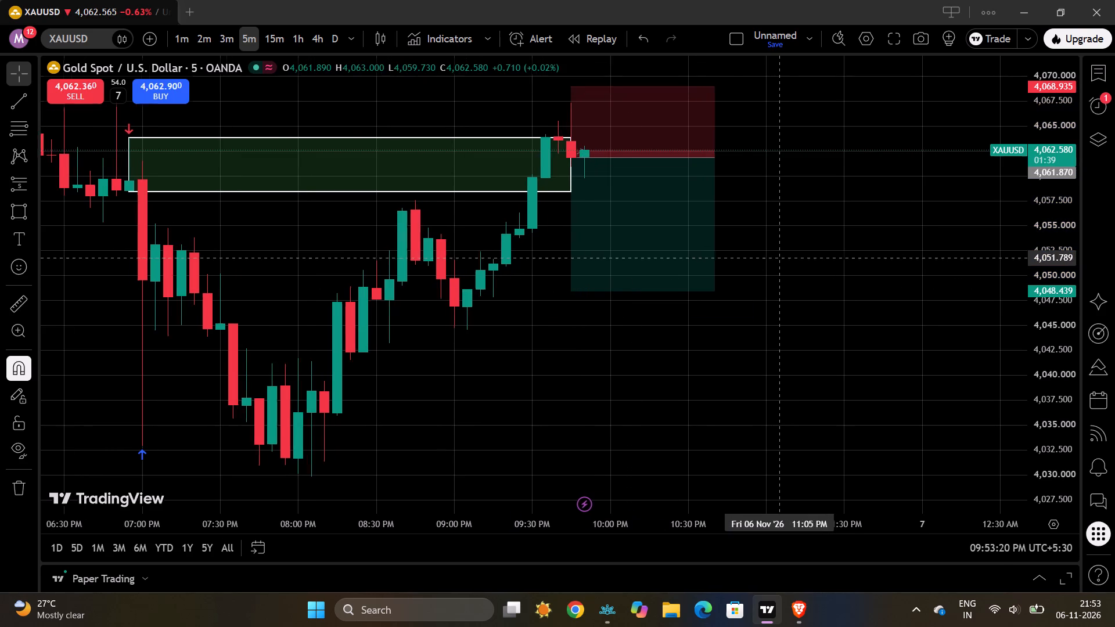
{"action": "scroll", "coordinate": [780, 257], "scroll_direction": "up", "scroll_amount": 1}
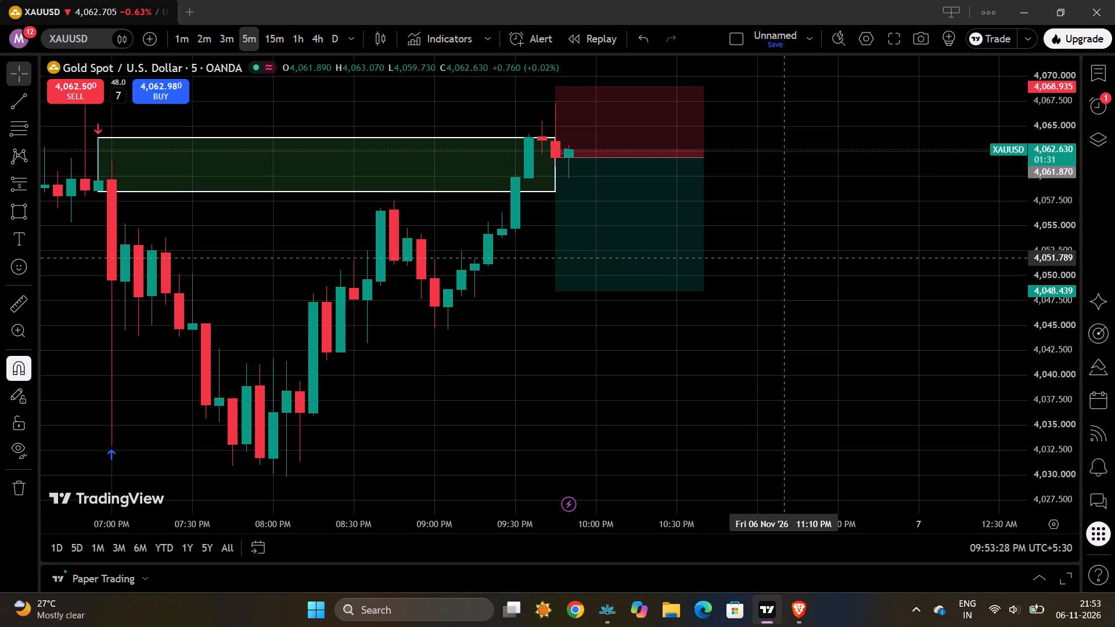
{"action": "scroll", "coordinate": [780, 257], "scroll_direction": "down", "scroll_amount": 4}
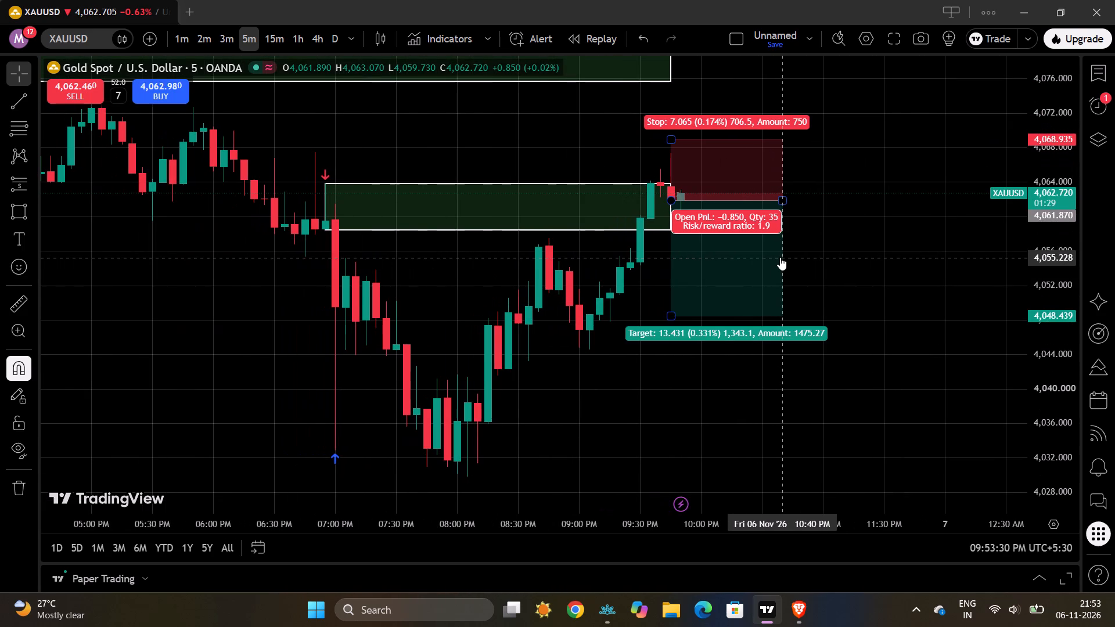
{"action": "scroll", "coordinate": [780, 257], "scroll_direction": "down", "scroll_amount": 3}
{"action": "left_click", "coordinate": [780, 257]}
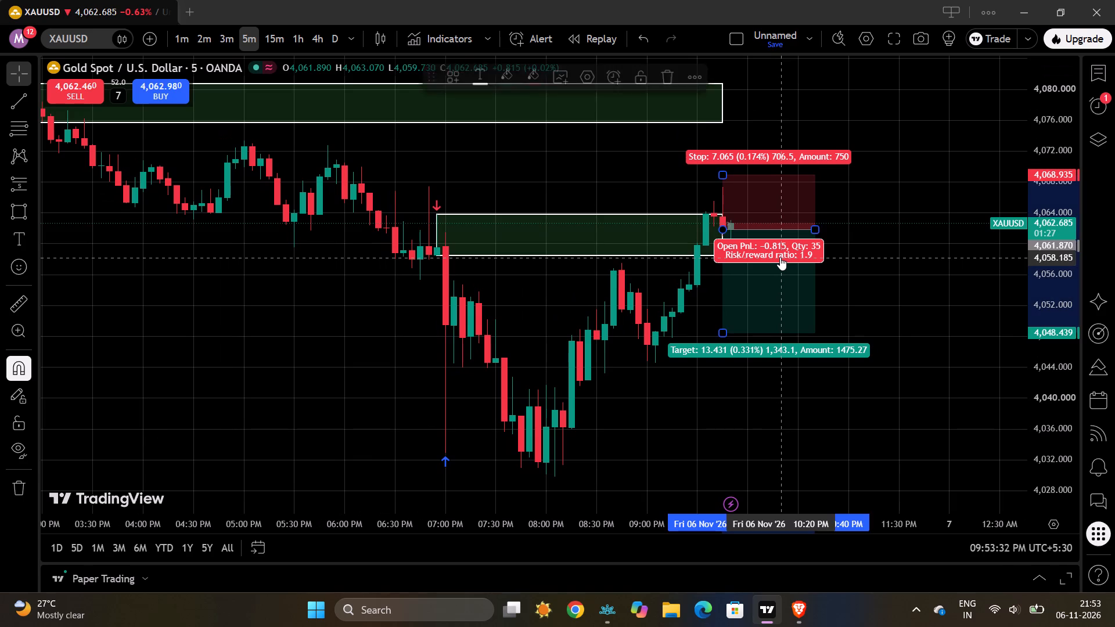
{"action": "left_click", "coordinate": [671, 71]}
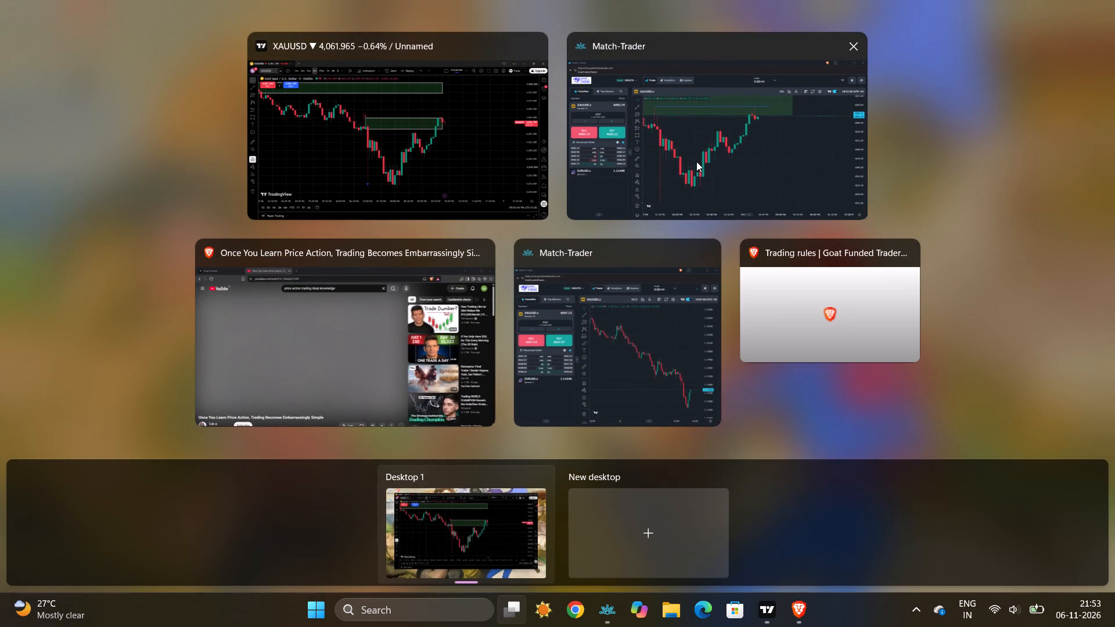
Switch to Match-Trader and examine the XAUUSD.x M5 price action around the green supply zone and blue line.
{"action": "left_click", "coordinate": [696, 161]}
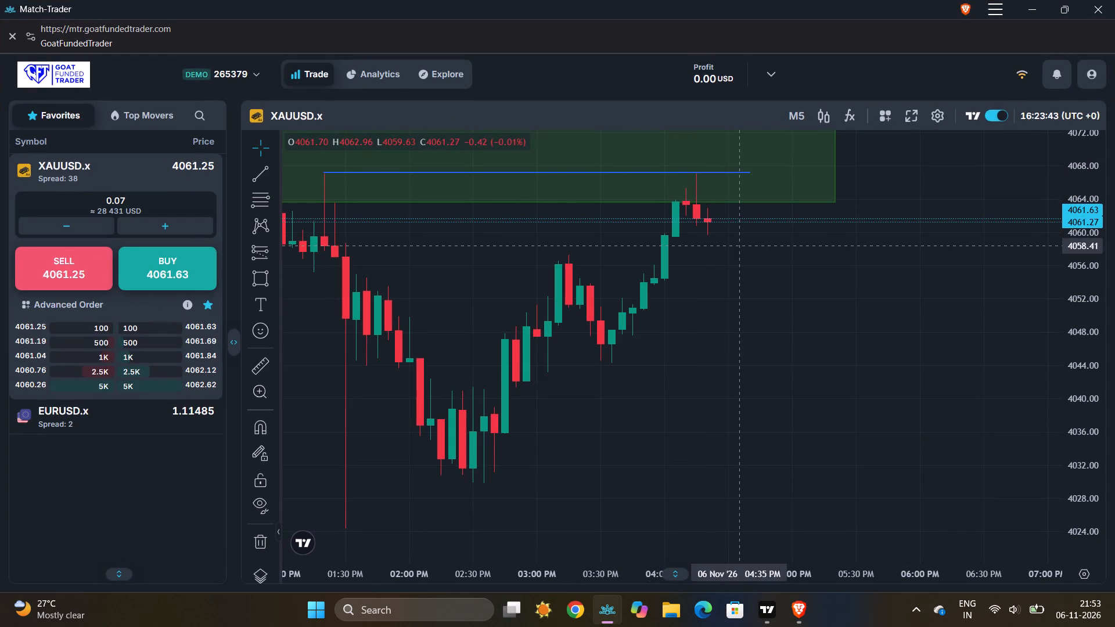
{"action": "scroll", "coordinate": [740, 246], "scroll_direction": "down", "scroll_amount": 4}
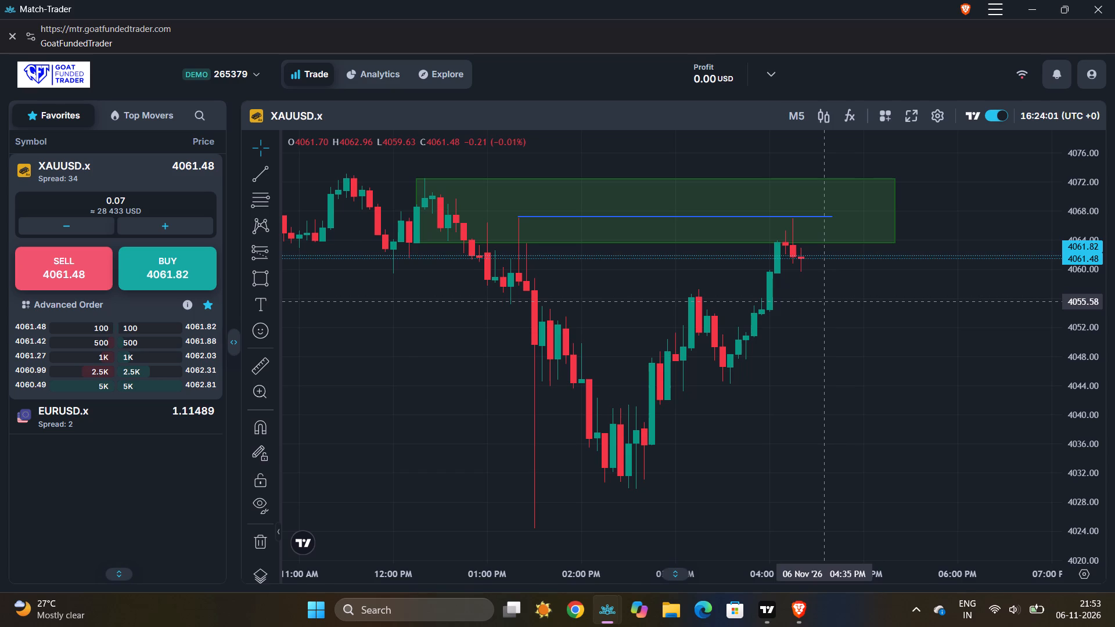
{"action": "scroll", "coordinate": [824, 301], "scroll_direction": "up", "scroll_amount": 1}
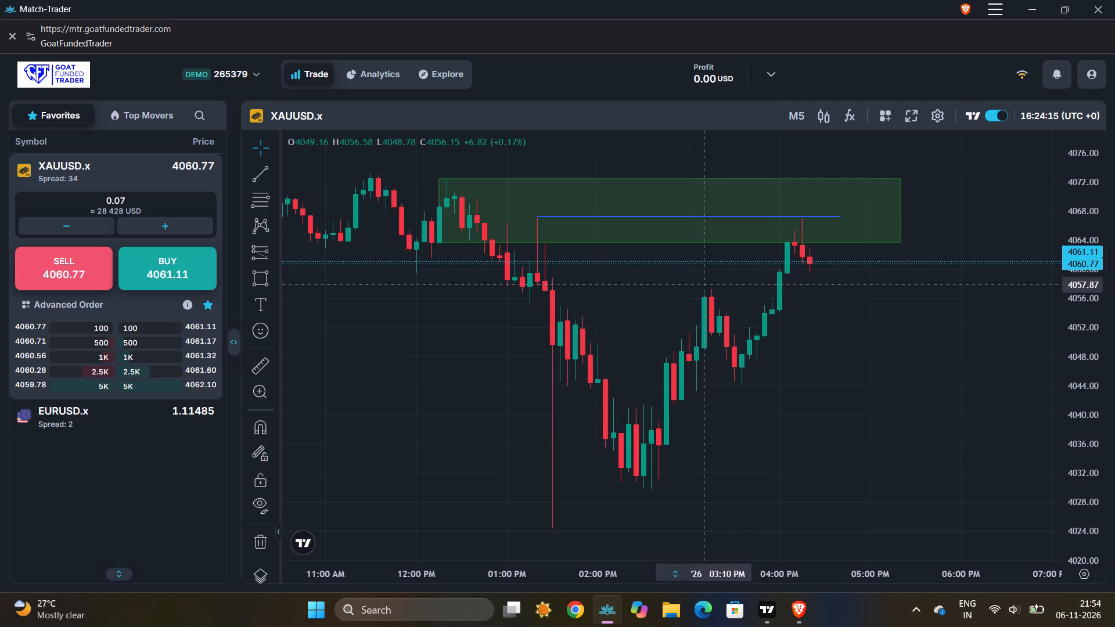
{"action": "scroll", "coordinate": [929, 285], "scroll_direction": "up", "scroll_amount": 3}
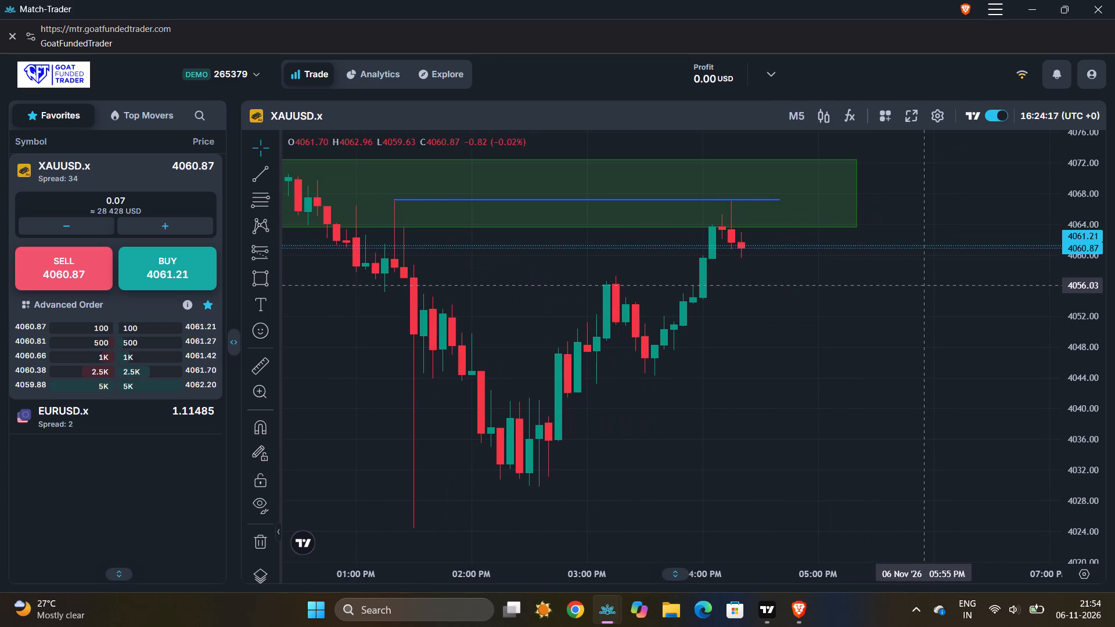
Switch to TradingView and place a Short position forecast with its entry at 4,061.870 on the 9:45 PM candle.
{"action": "left_click", "coordinate": [796, 173]}
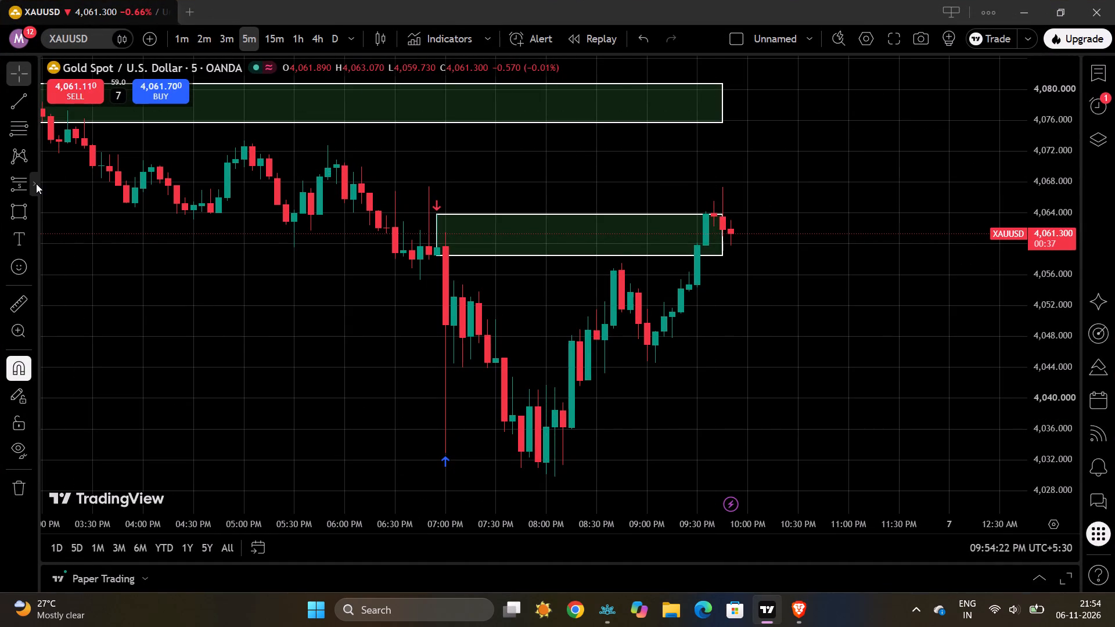
{"action": "left_click", "coordinate": [18, 184]}
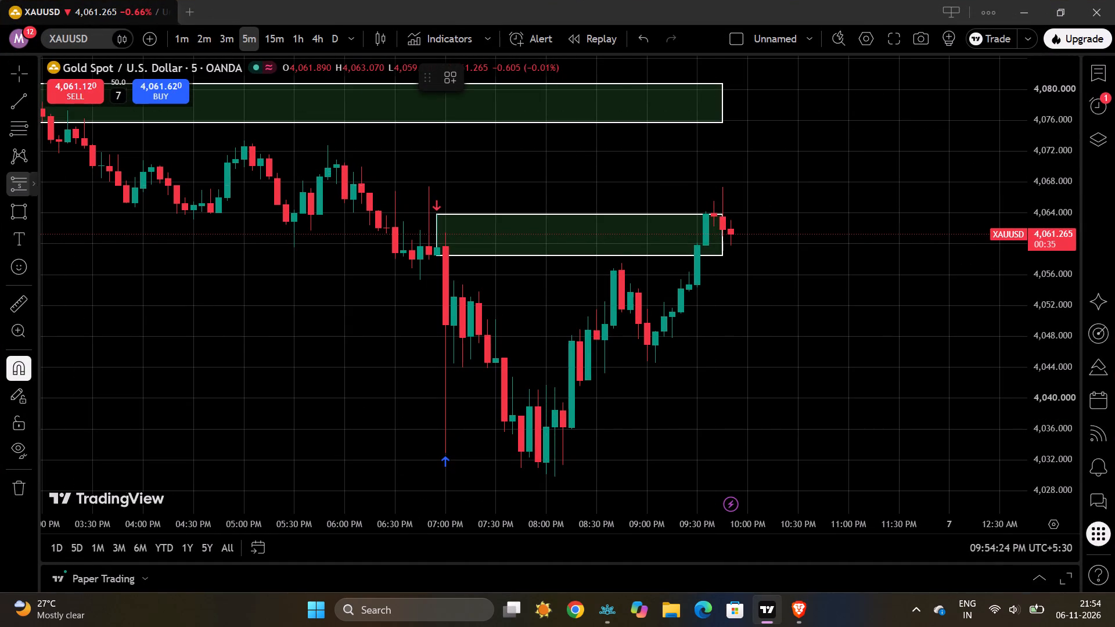
{"action": "left_click", "coordinate": [724, 231]}
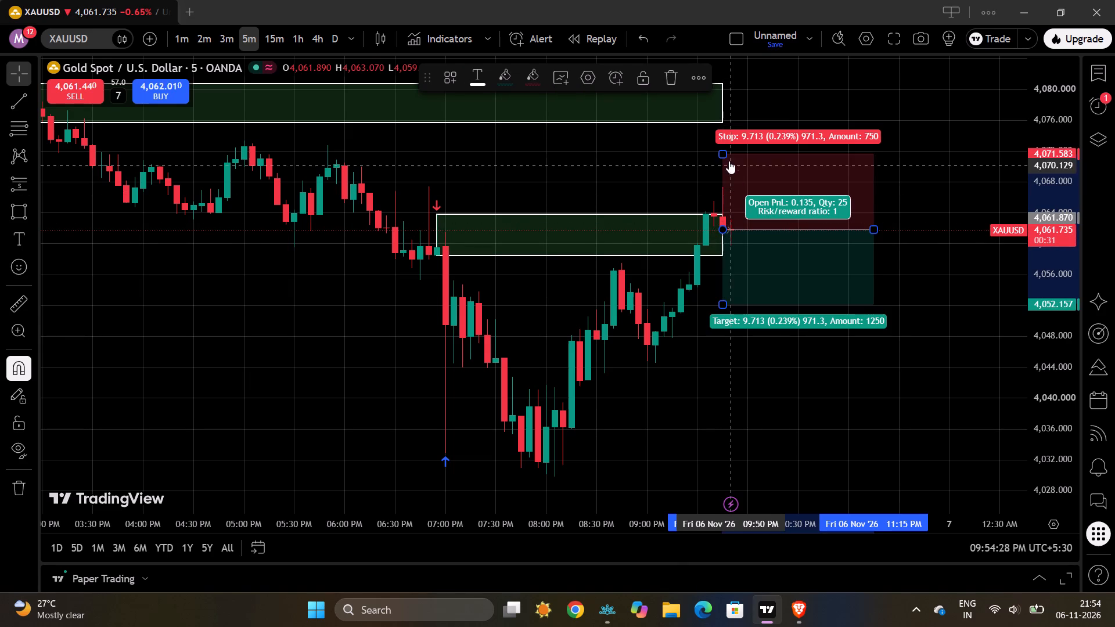
Adjust the short position's stop level to 4,069.000 and its target level to about 4,047.559, for a risk/reward near 2.
{"action": "left_click_drag", "start_coordinate": [725, 153], "coordinate": [753, 160]}
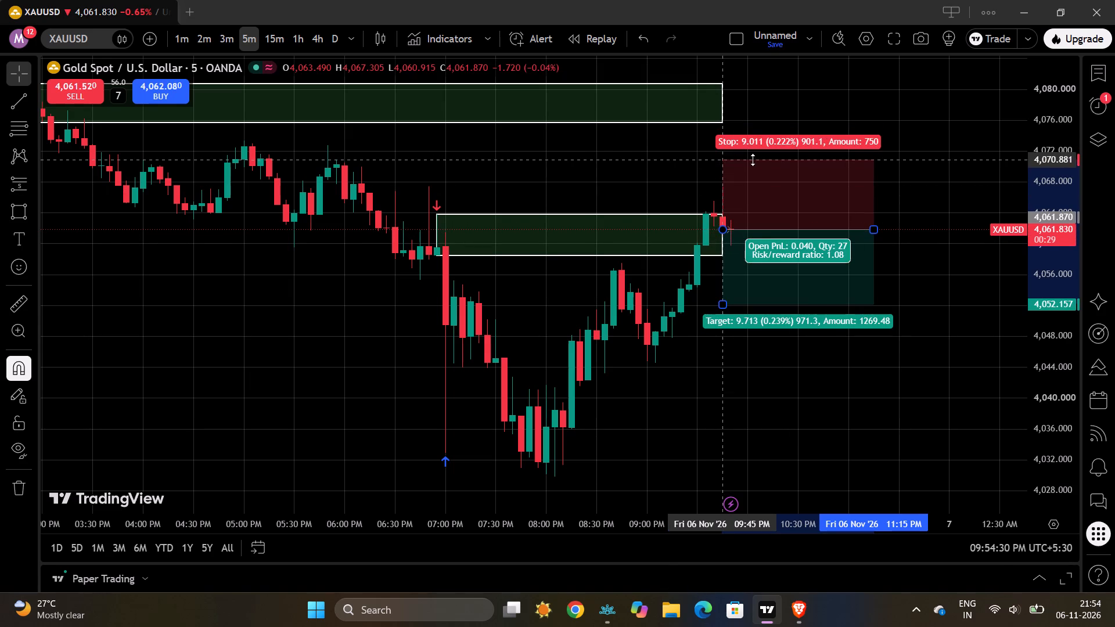
{"action": "left_click_drag", "start_coordinate": [753, 160], "coordinate": [787, 174]}
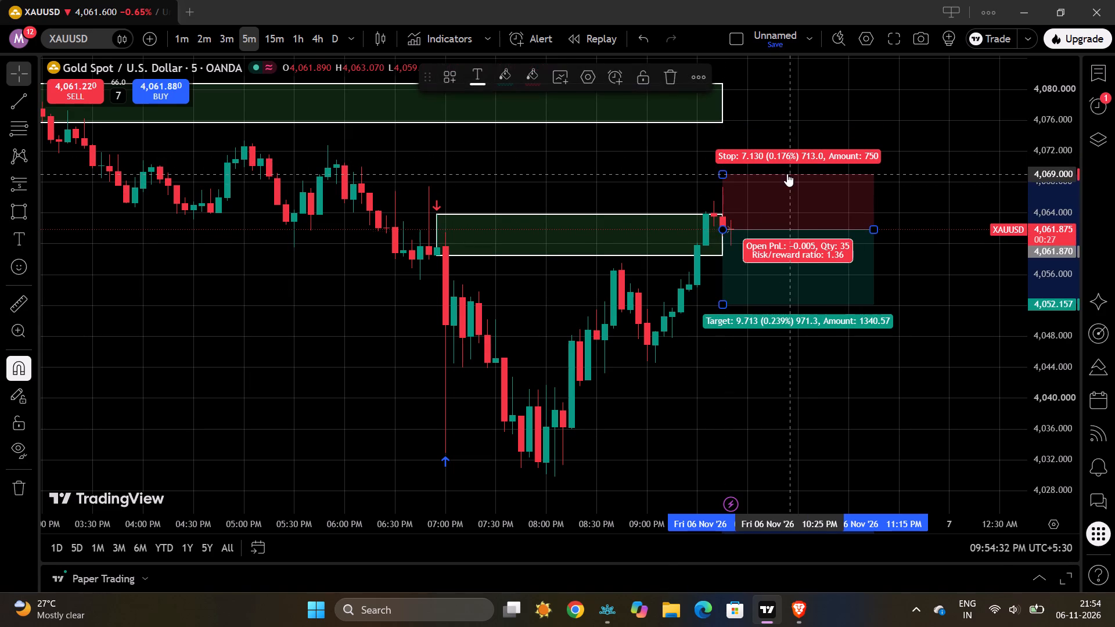
{"action": "left_click_drag", "start_coordinate": [721, 305], "coordinate": [721, 317]}
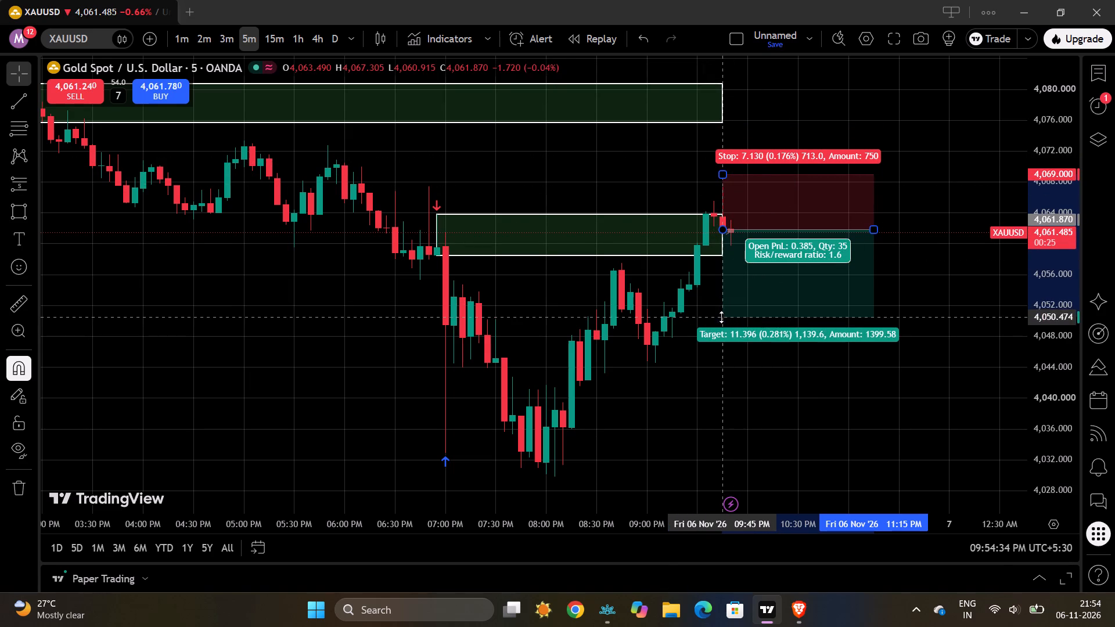
{"action": "left_click_drag", "start_coordinate": [721, 317], "coordinate": [721, 332]}
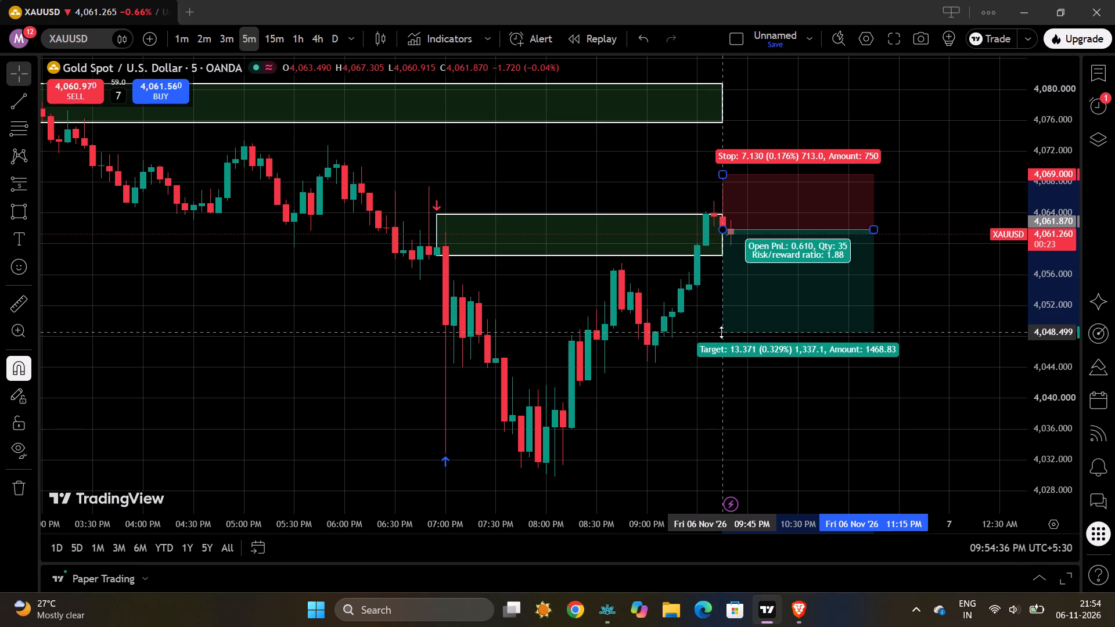
{"action": "left_click_drag", "start_coordinate": [721, 332], "coordinate": [721, 333]}
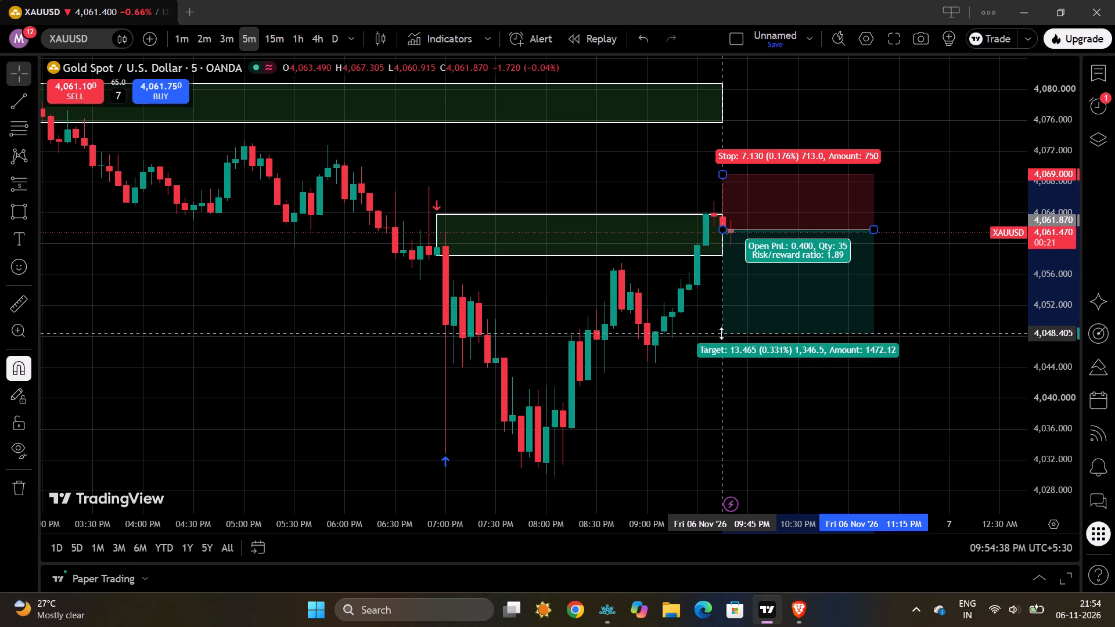
{"action": "left_click_drag", "start_coordinate": [721, 333], "coordinate": [722, 333]}
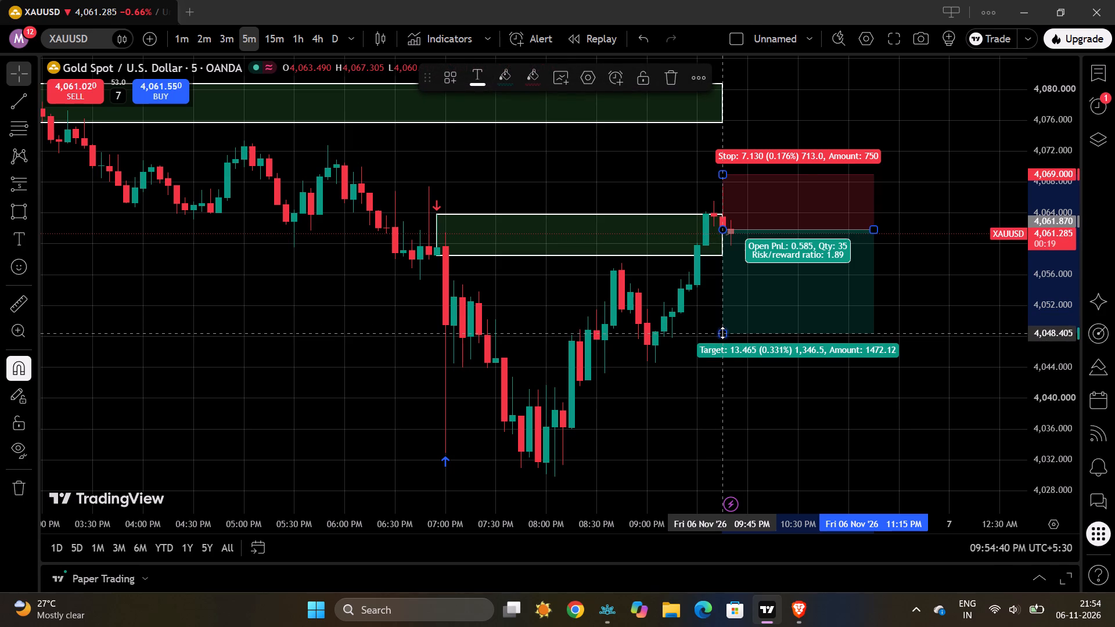
{"action": "left_click_drag", "start_coordinate": [722, 333], "coordinate": [722, 339]}
{"action": "left_click", "coordinate": [898, 286]}
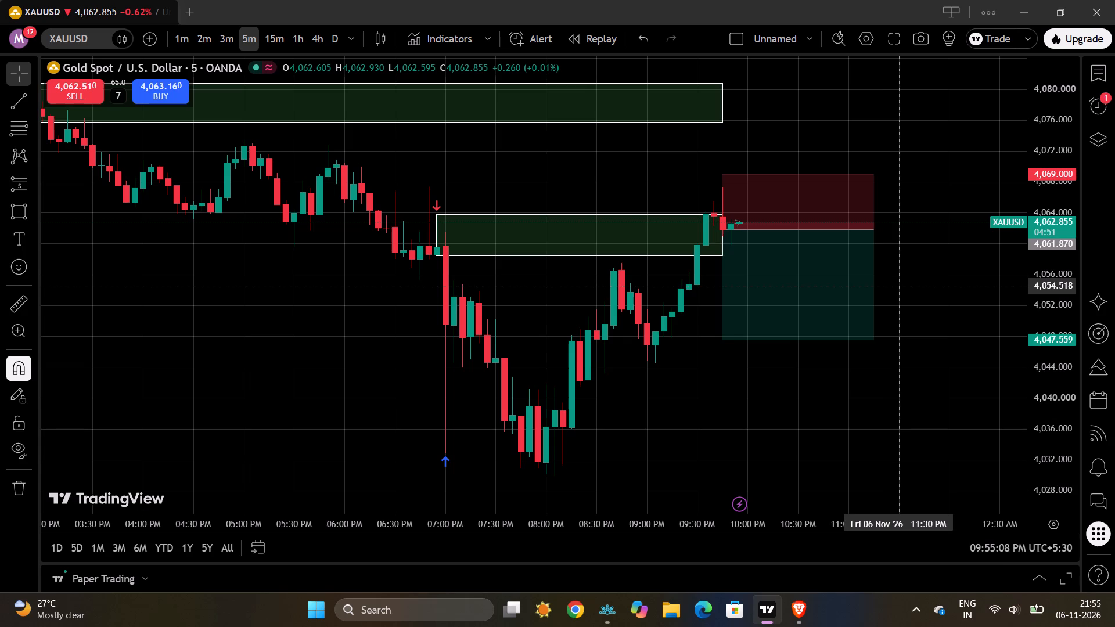
Examine the short position forecast against the live price action around the lower green zone.
{"action": "left_click", "coordinate": [841, 260]}
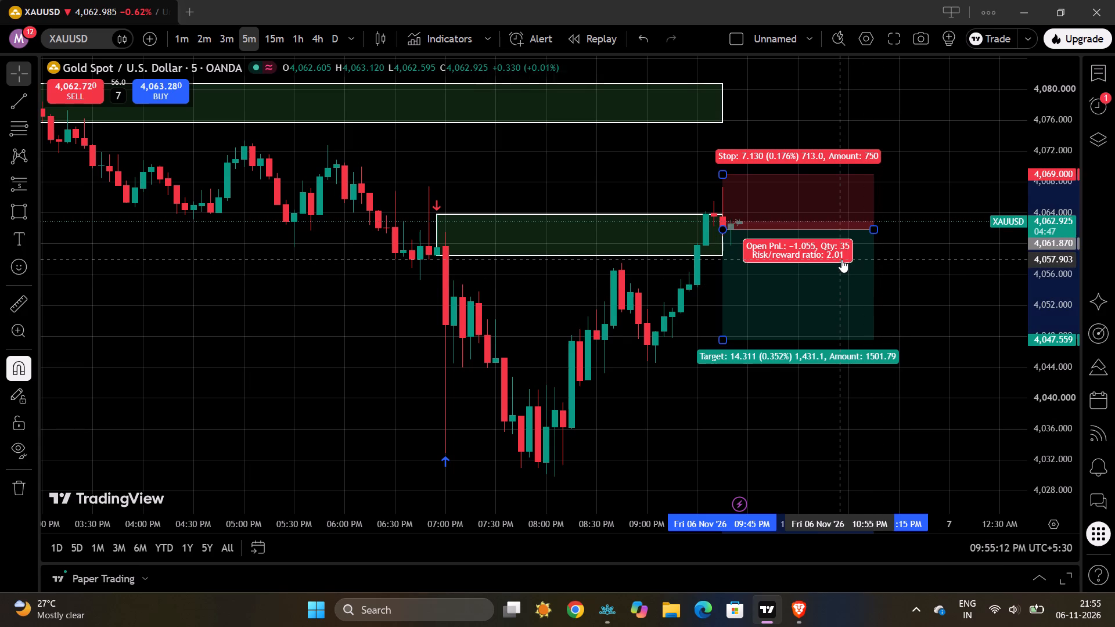
{"action": "left_click", "coordinate": [990, 225]}
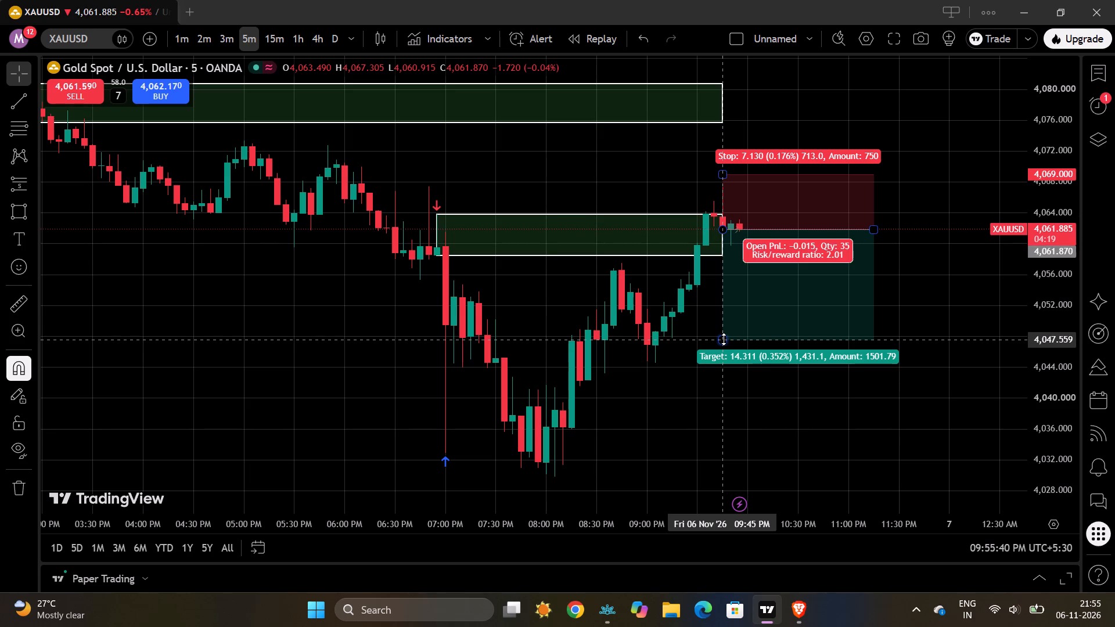
{"action": "scroll", "coordinate": [780, 246], "scroll_direction": "up", "scroll_amount": 5}
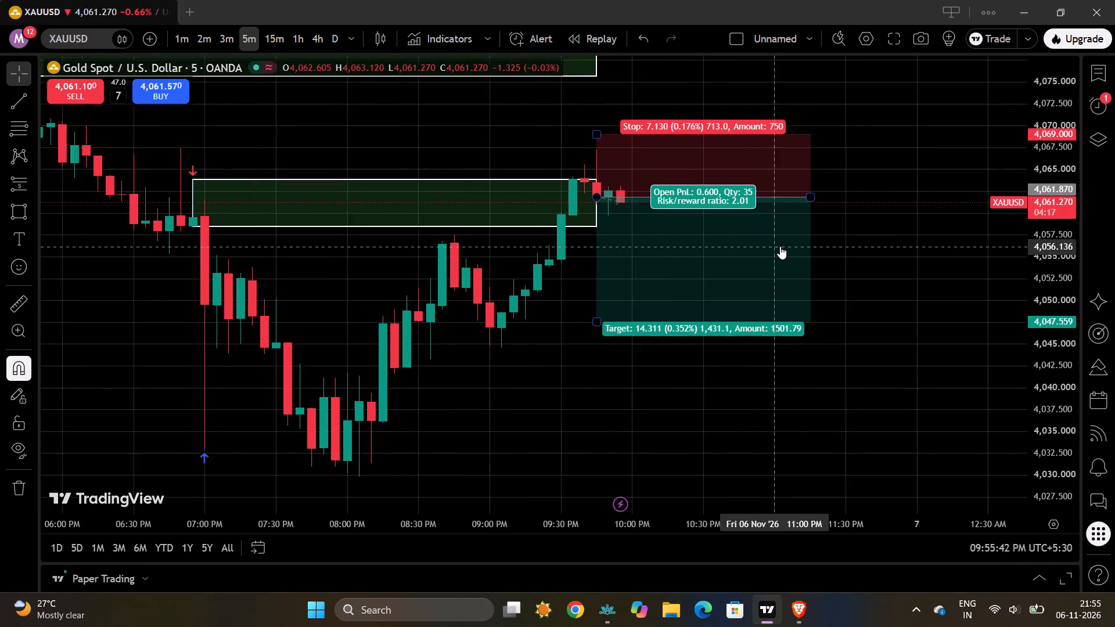
{"action": "scroll", "coordinate": [780, 246], "scroll_direction": "up", "scroll_amount": 1}
{"action": "scroll", "coordinate": [780, 246], "scroll_direction": "down", "scroll_amount": 4}
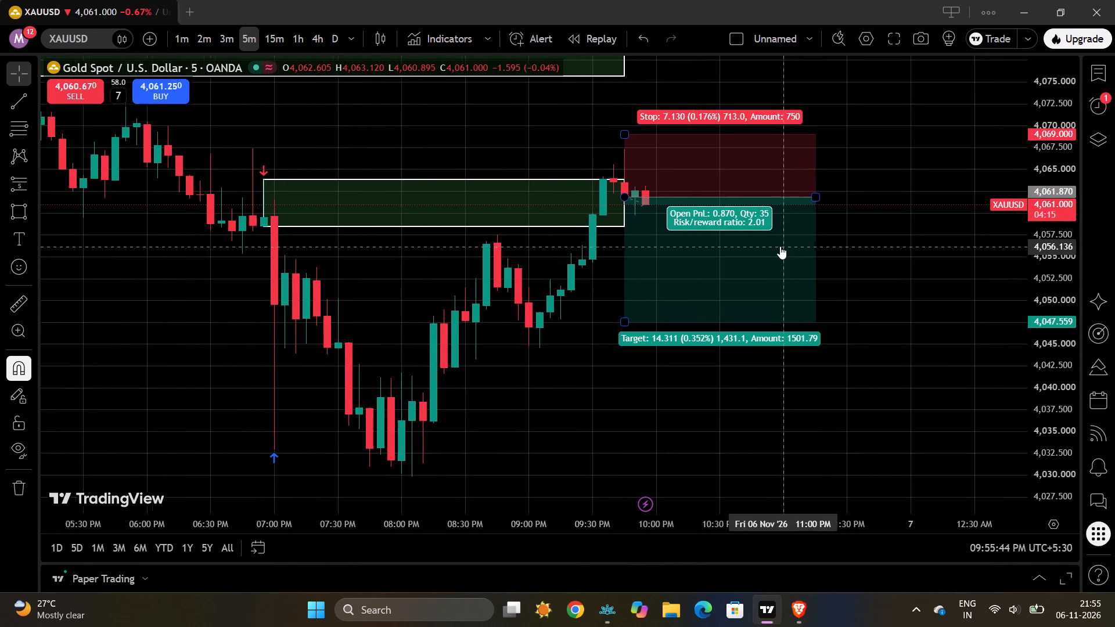
{"action": "scroll", "coordinate": [780, 246], "scroll_direction": "down", "scroll_amount": 1}
{"action": "scroll", "coordinate": [780, 246], "scroll_direction": "left", "scroll_amount": 1}
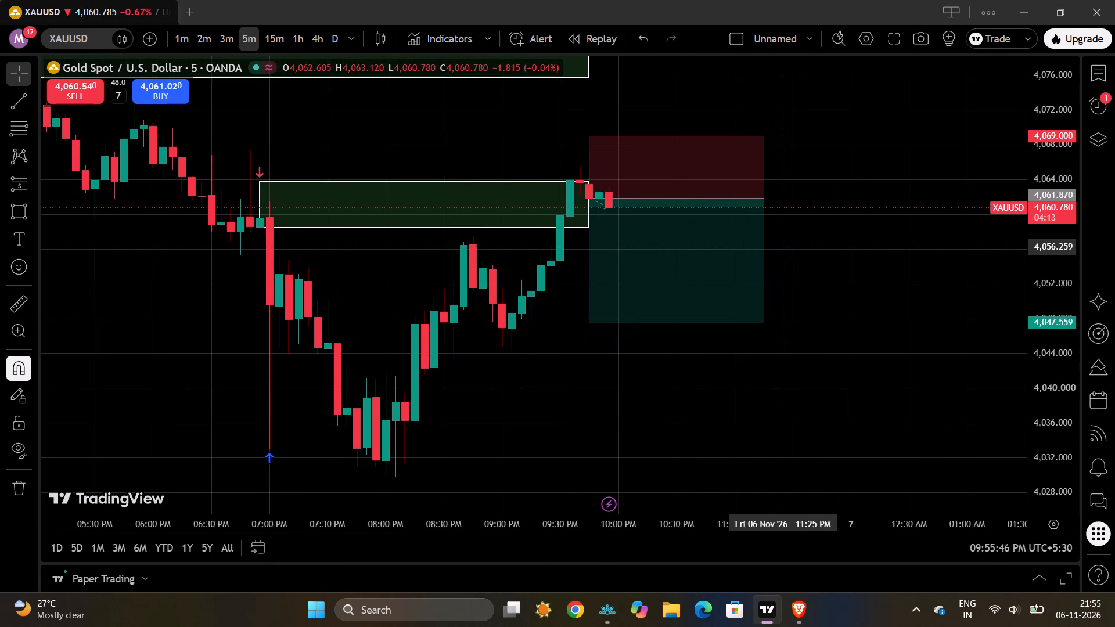
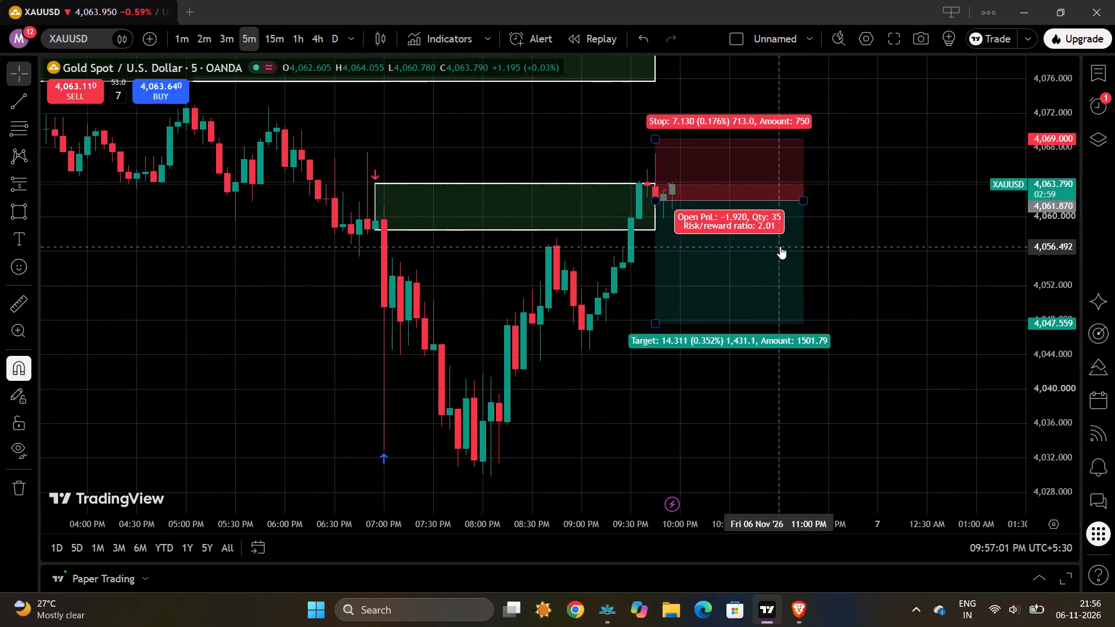
Delete the short position forecast drawn beside the lower green supply zone.
{"action": "left_click", "coordinate": [780, 246]}
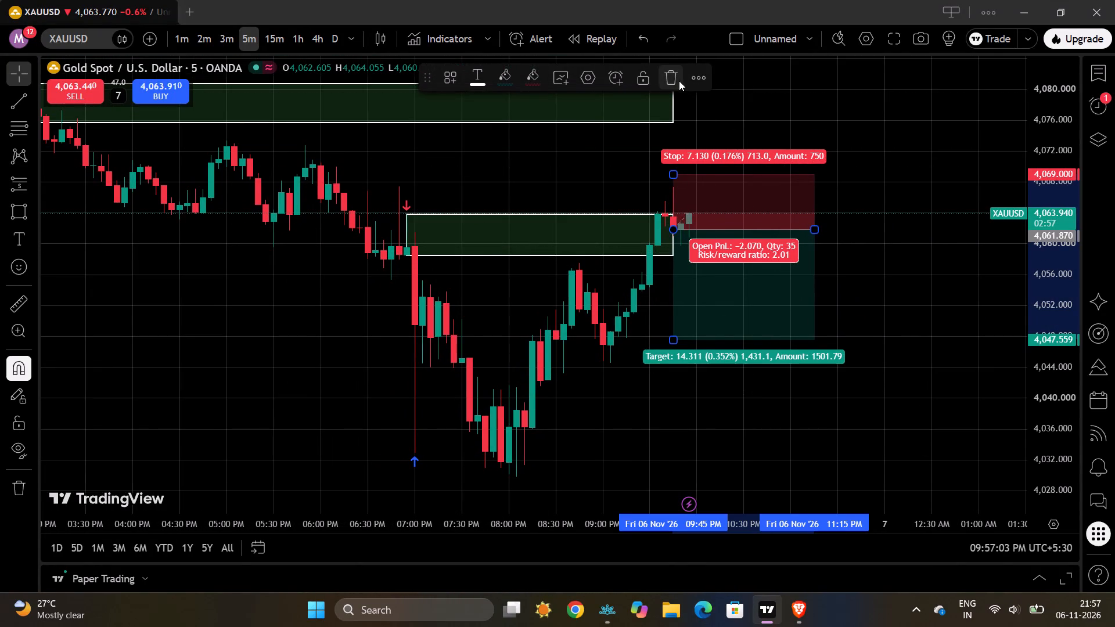
{"action": "left_click", "coordinate": [677, 80]}
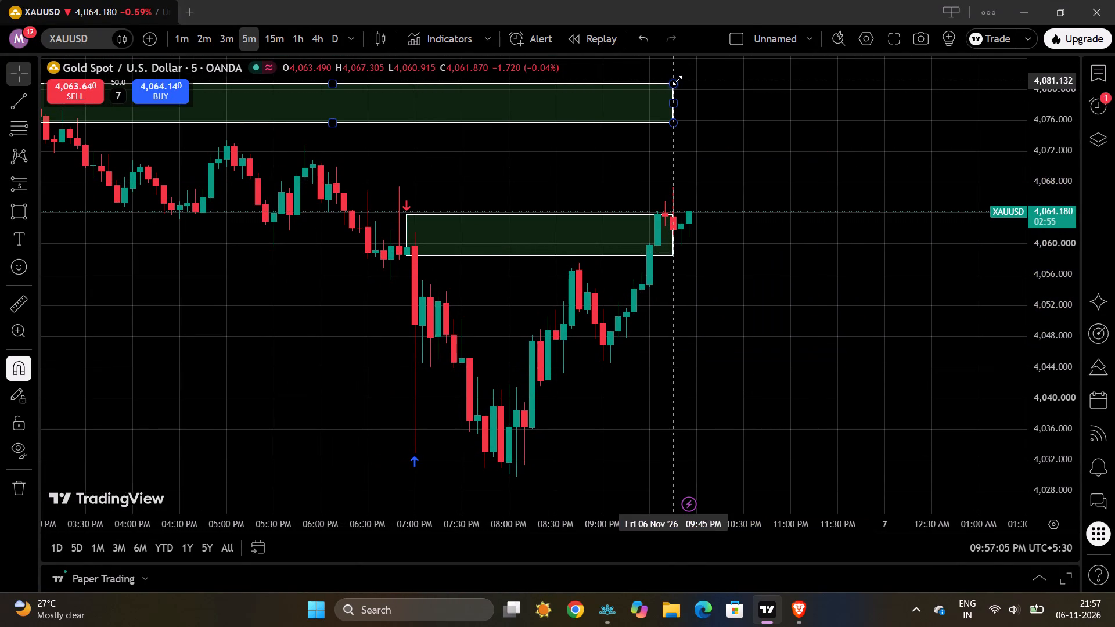
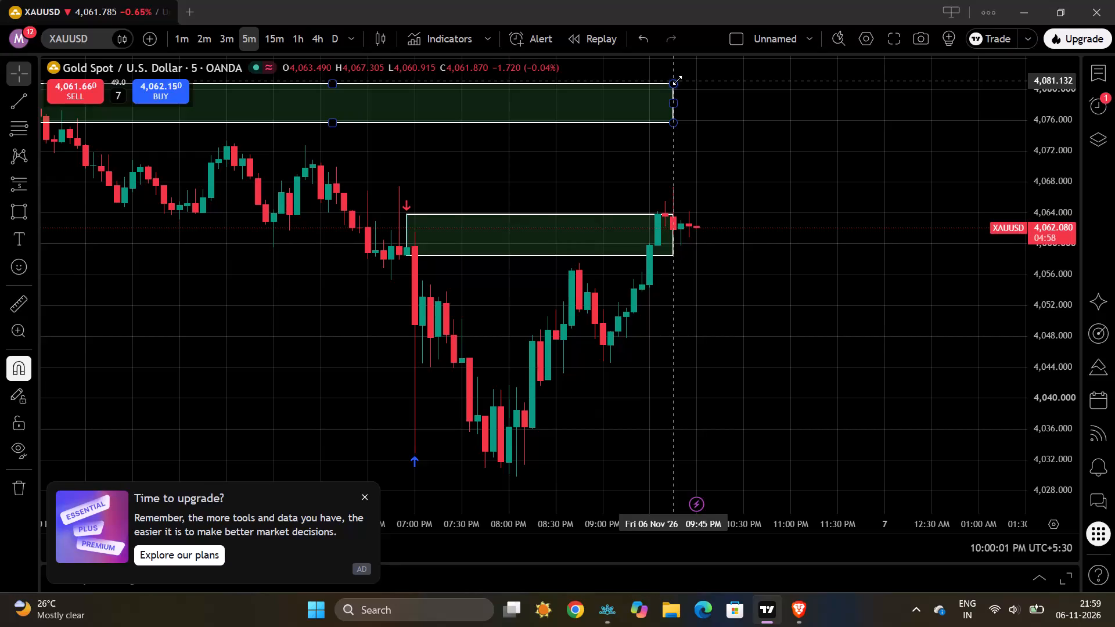
Draw a rectangle zone between the two green supply zones, from about 4,072.75 to 4,068.49, spanning 5:50 PM to 10:10 PM.
{"action": "scroll", "coordinate": [979, 12], "scroll_direction": "up", "scroll_amount": 1}
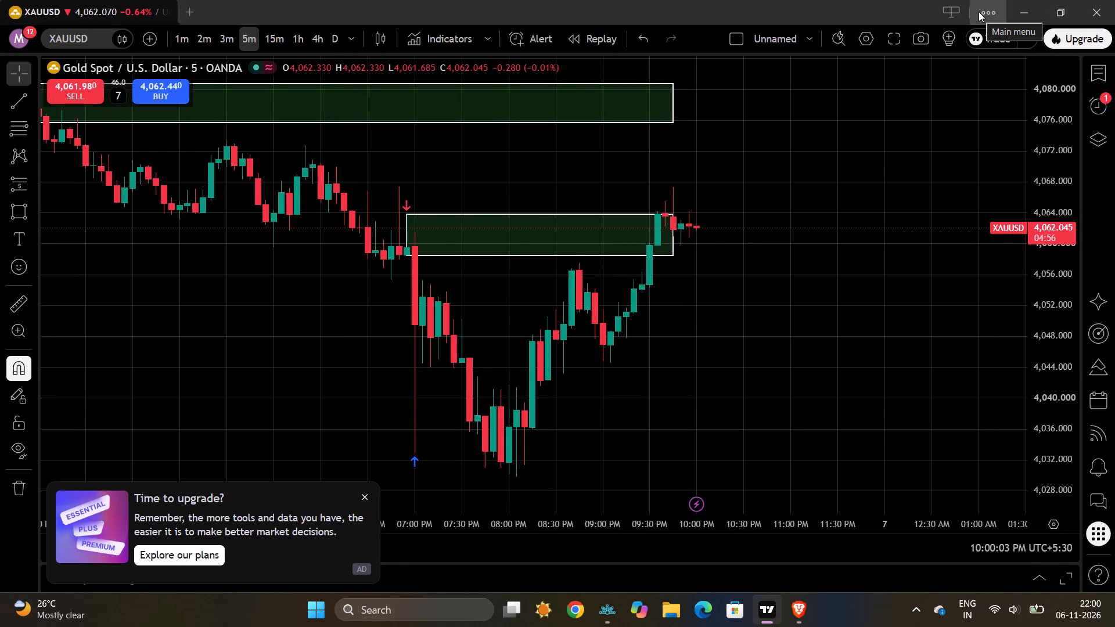
{"action": "scroll", "coordinate": [979, 12], "scroll_direction": "up", "scroll_amount": 2}
{"action": "scroll", "coordinate": [869, 179], "scroll_direction": "up", "scroll_amount": 3}
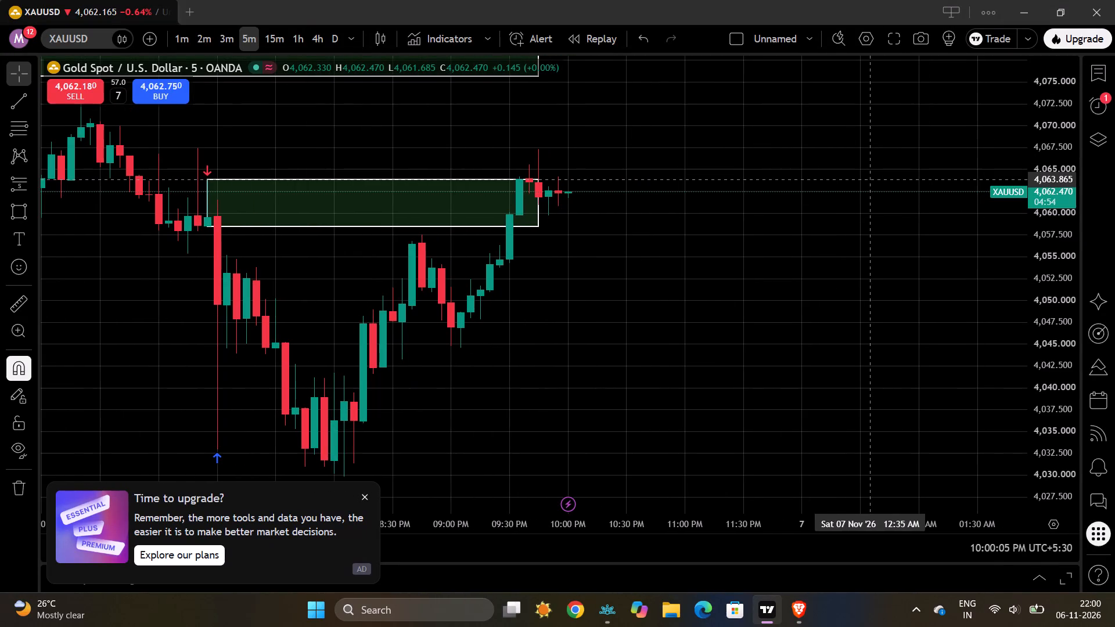
{"action": "scroll", "coordinate": [869, 179], "scroll_direction": "down", "scroll_amount": 2}
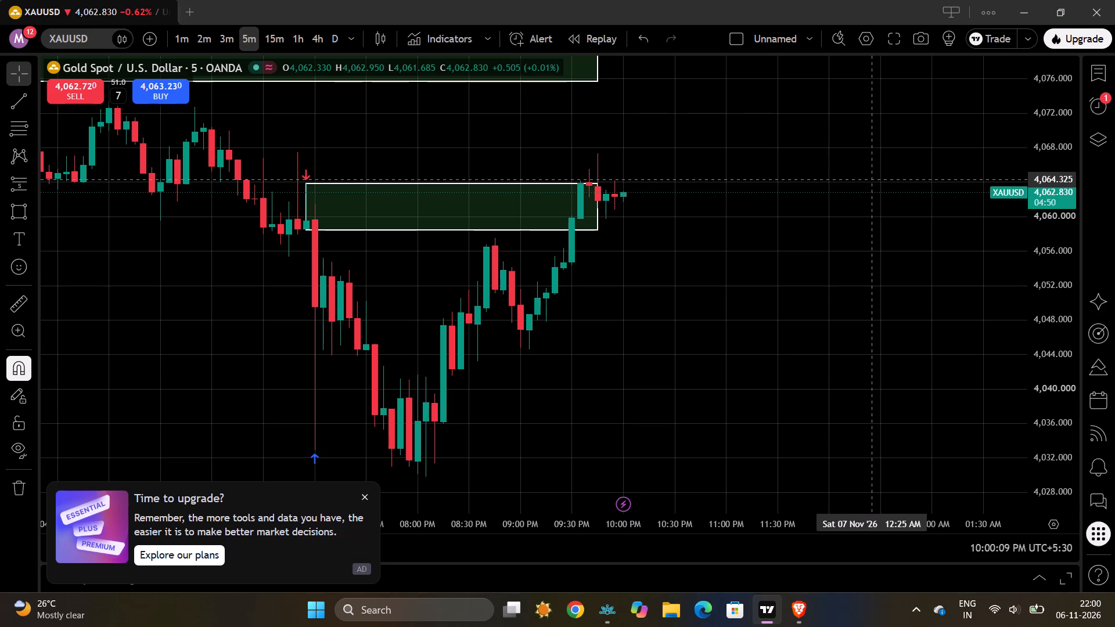
{"action": "scroll", "coordinate": [869, 179], "scroll_direction": "down", "scroll_amount": 3}
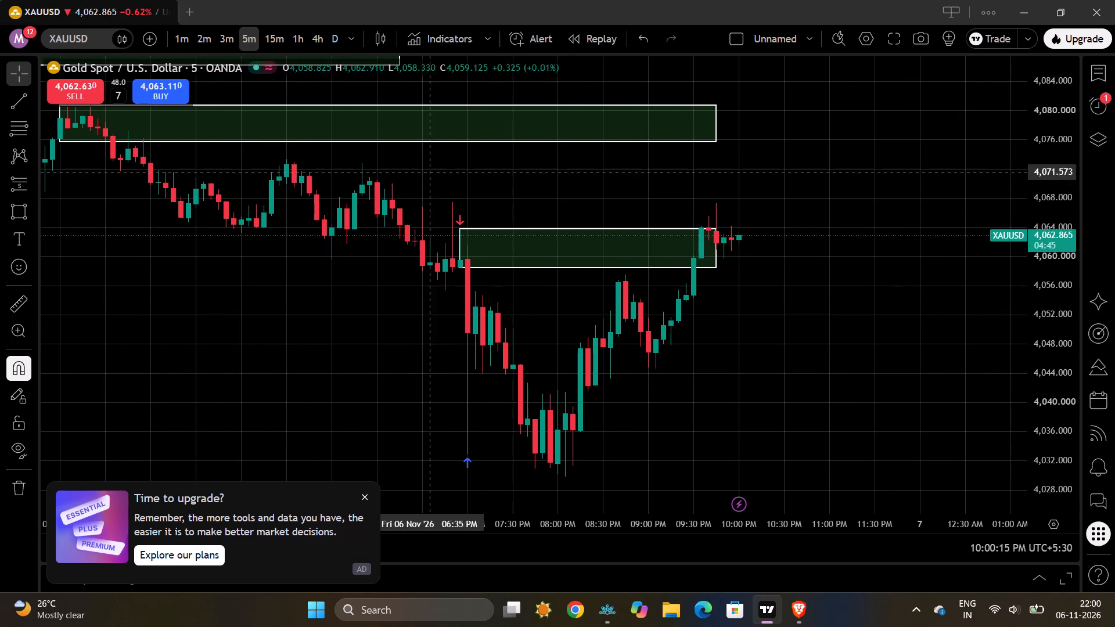
{"action": "left_click", "coordinate": [8, 216]}
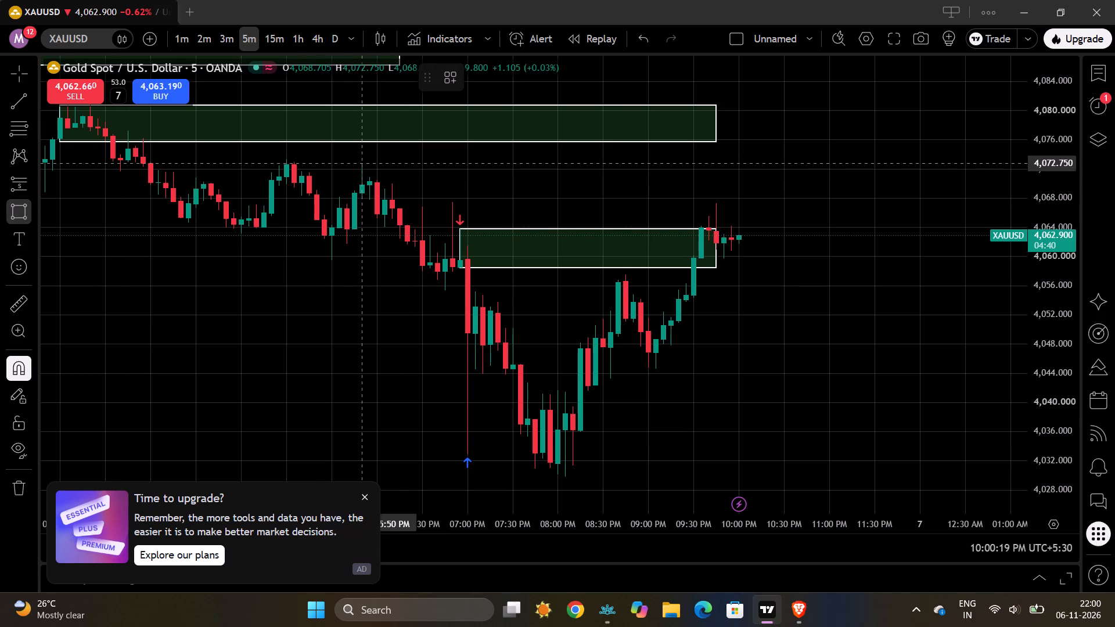
{"action": "left_click_drag", "start_coordinate": [362, 160], "coordinate": [743, 188]}
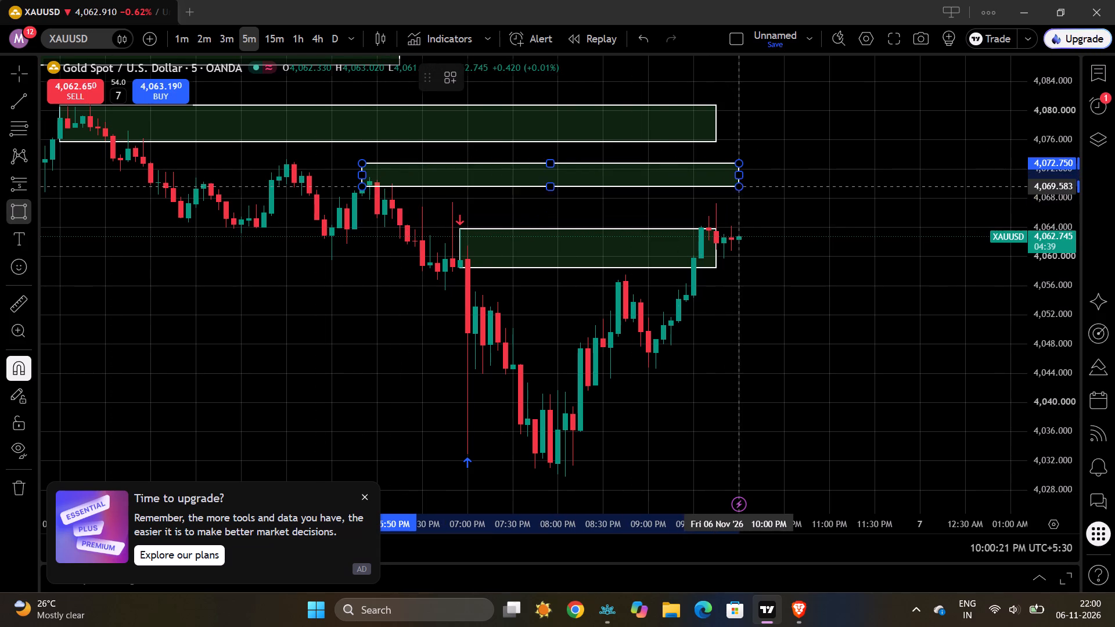
{"action": "left_click_drag", "start_coordinate": [743, 188], "coordinate": [757, 194]}
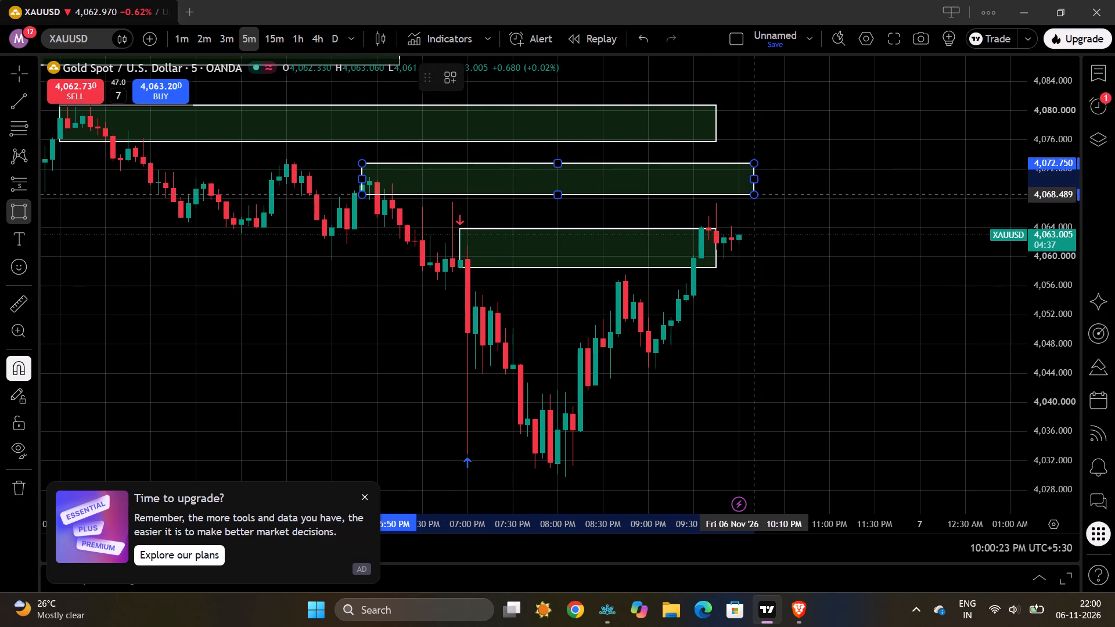
{"action": "left_click_drag", "start_coordinate": [757, 194], "coordinate": [757, 194]}
{"action": "left_click", "coordinate": [757, 194]}
{"action": "left_click", "coordinate": [783, 231]}
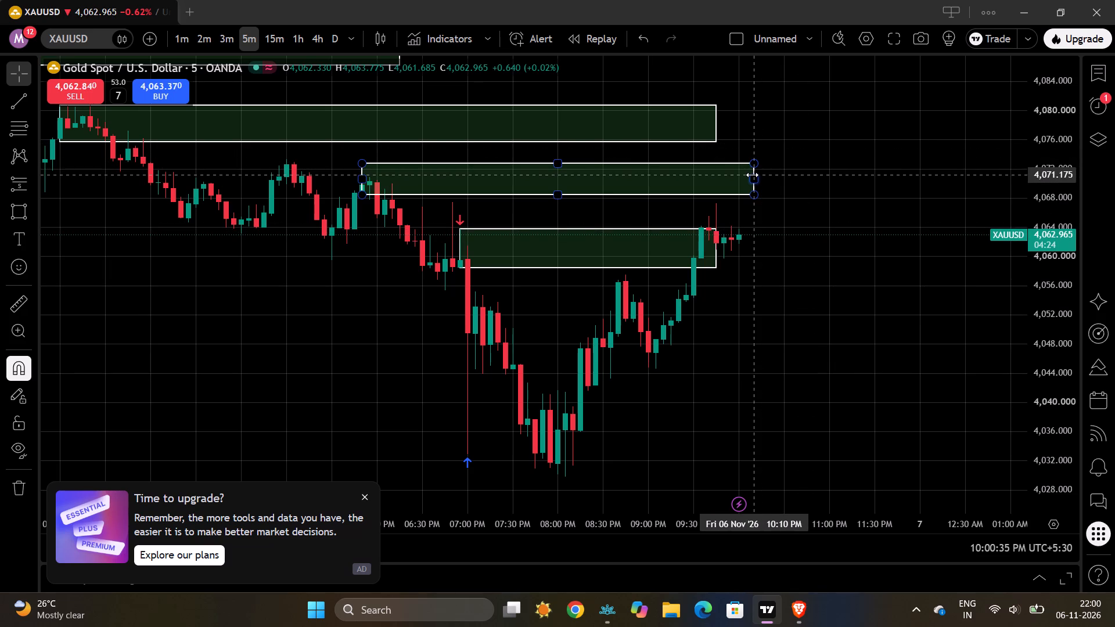
Shorten the new middle zone so it ends at 9:45 PM, aligned with the ends of the other two zones.
{"action": "left_click_drag", "start_coordinate": [754, 179], "coordinate": [729, 180]}
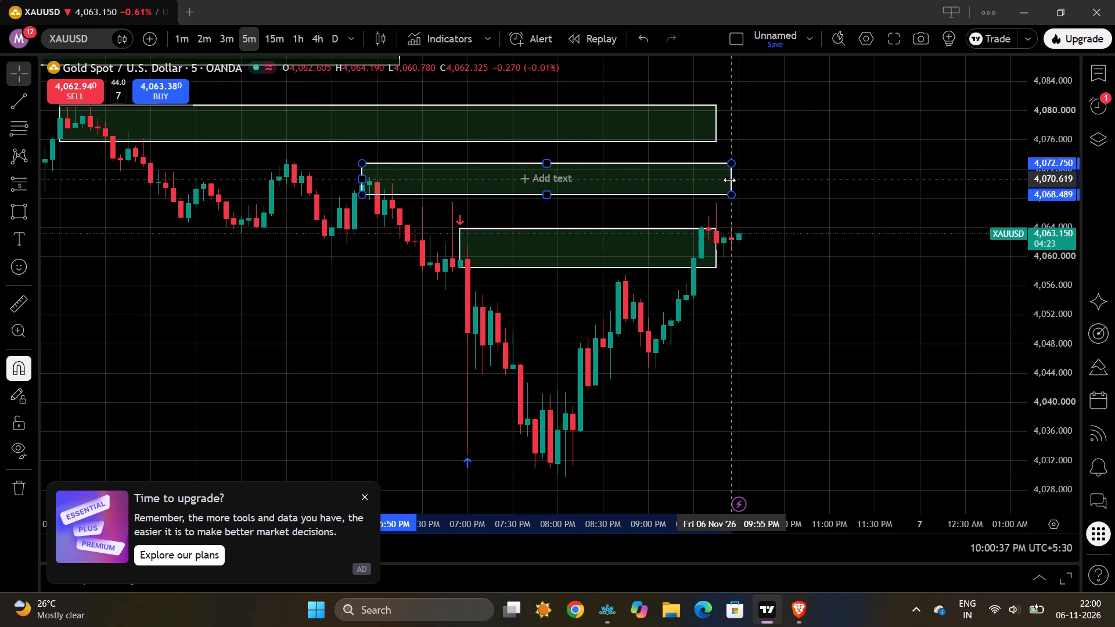
{"action": "left_click_drag", "start_coordinate": [729, 180], "coordinate": [721, 185]}
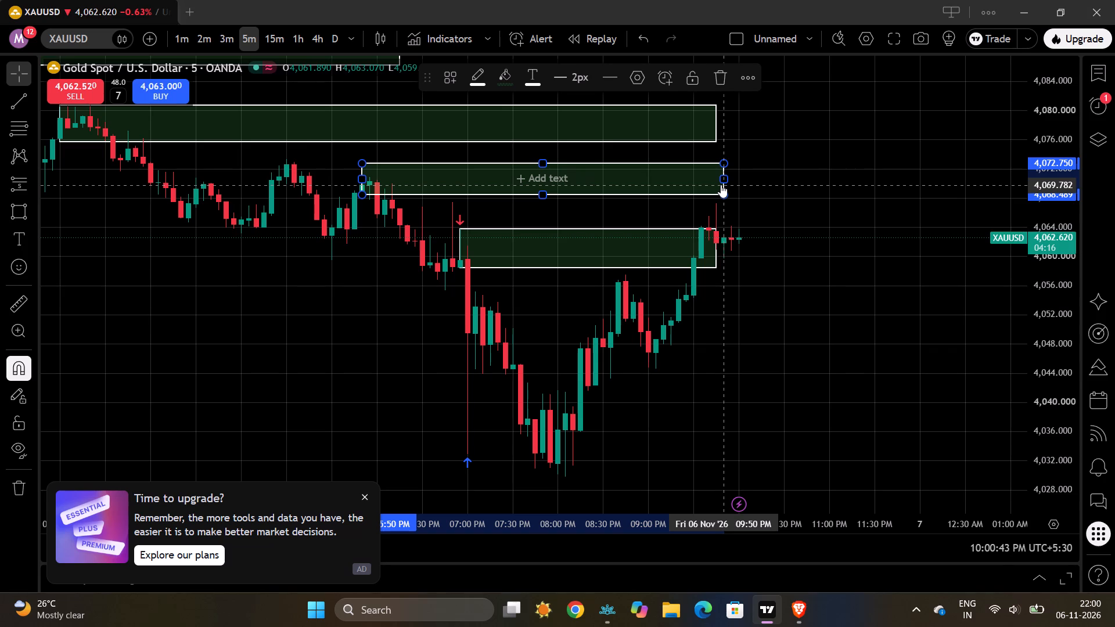
{"action": "left_click_drag", "start_coordinate": [724, 178], "coordinate": [714, 178]}
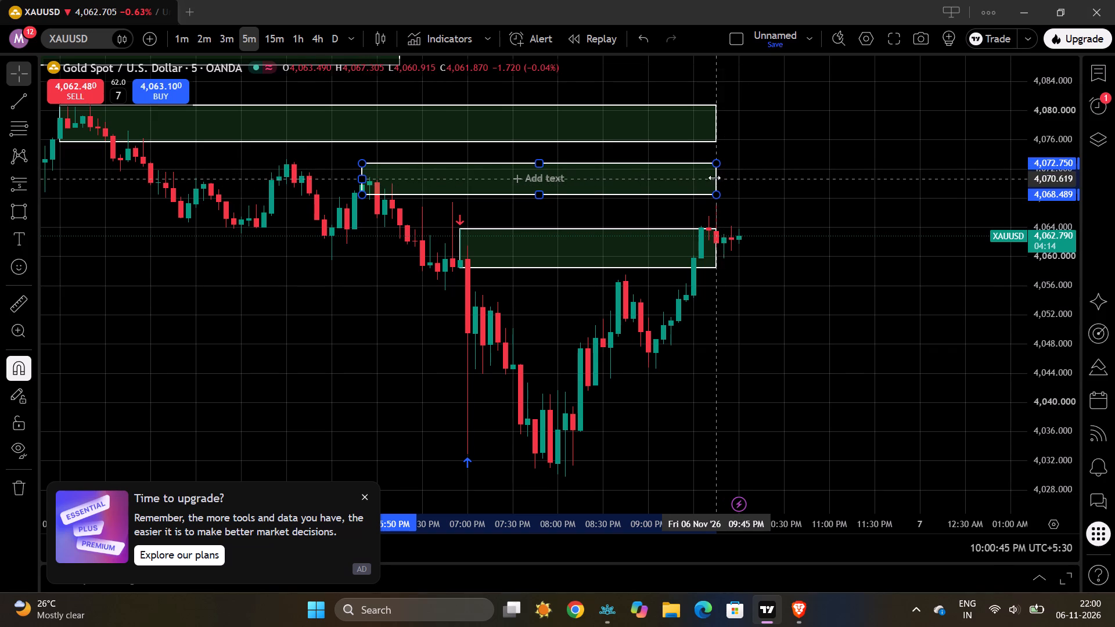
{"action": "left_click_drag", "start_coordinate": [714, 178], "coordinate": [716, 183]}
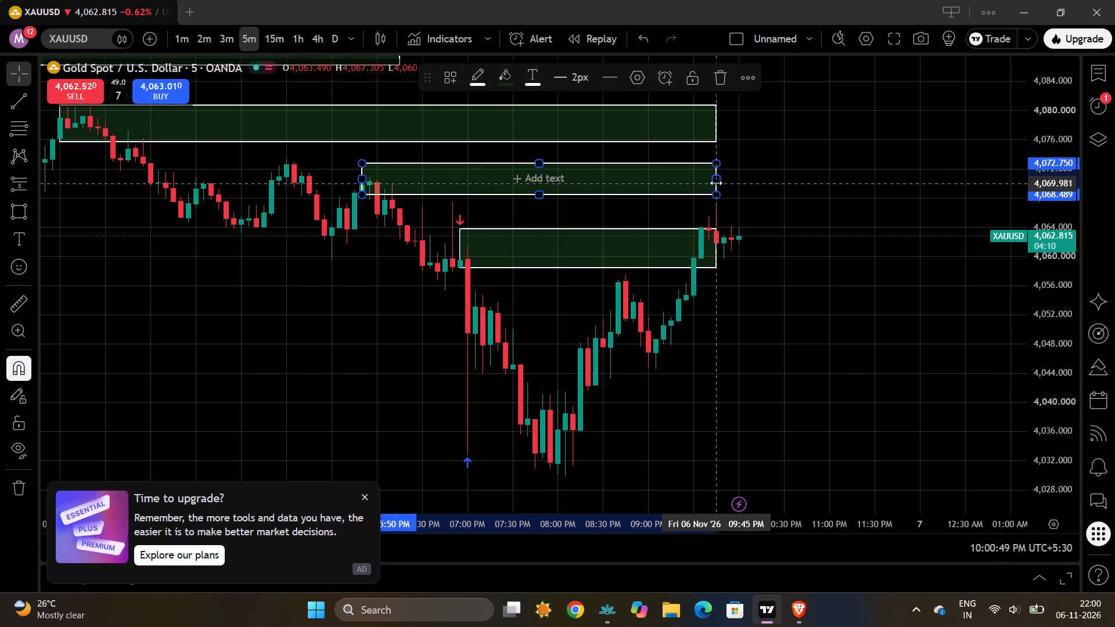
{"action": "scroll", "coordinate": [716, 183], "scroll_direction": "up", "scroll_amount": 3}
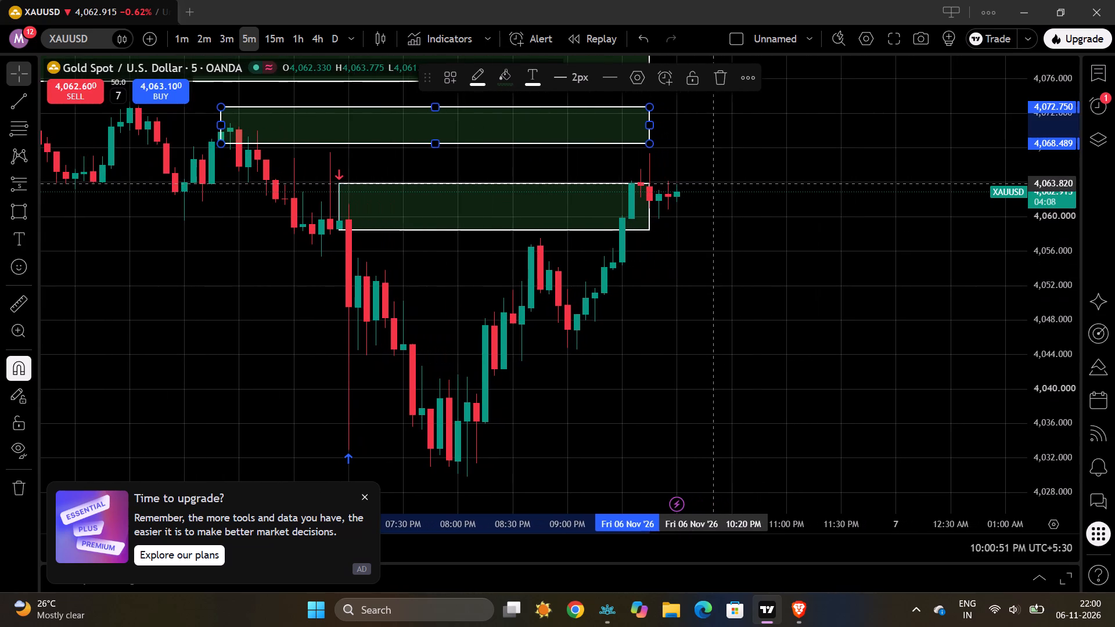
{"action": "left_click", "coordinate": [716, 183]}
{"action": "scroll", "coordinate": [716, 183], "scroll_direction": "down", "scroll_amount": 2}
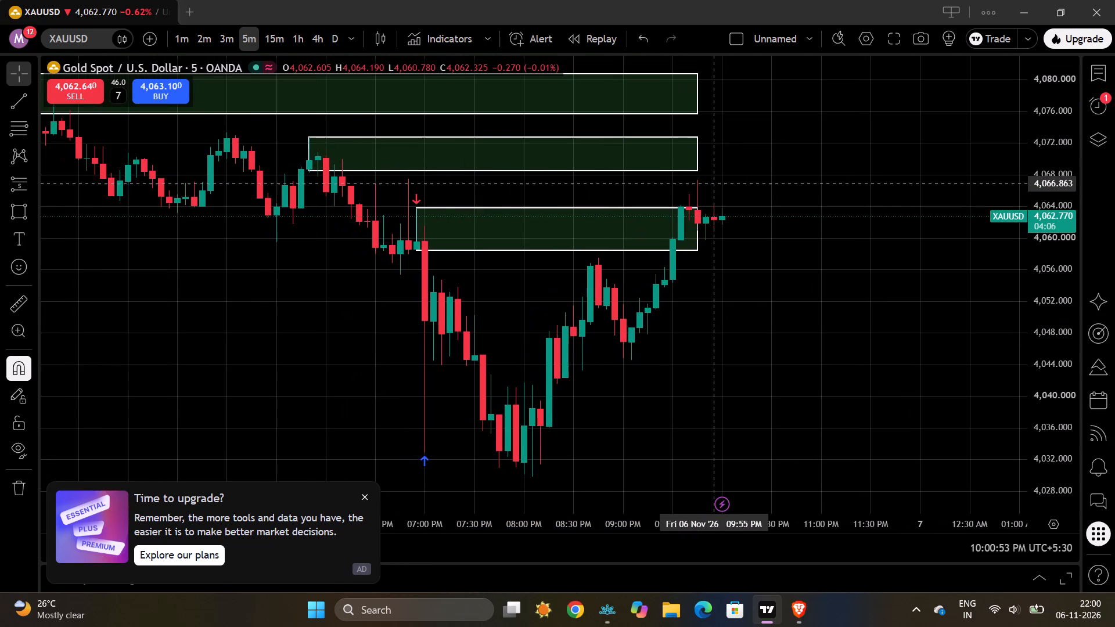
{"action": "scroll", "coordinate": [716, 183], "scroll_direction": "up", "scroll_amount": 1}
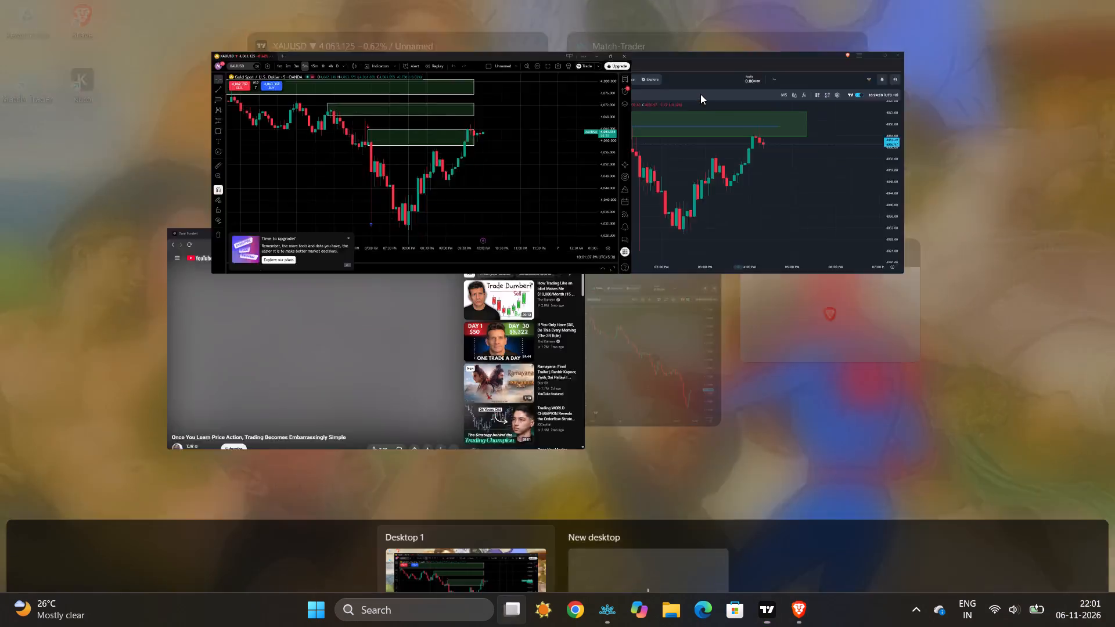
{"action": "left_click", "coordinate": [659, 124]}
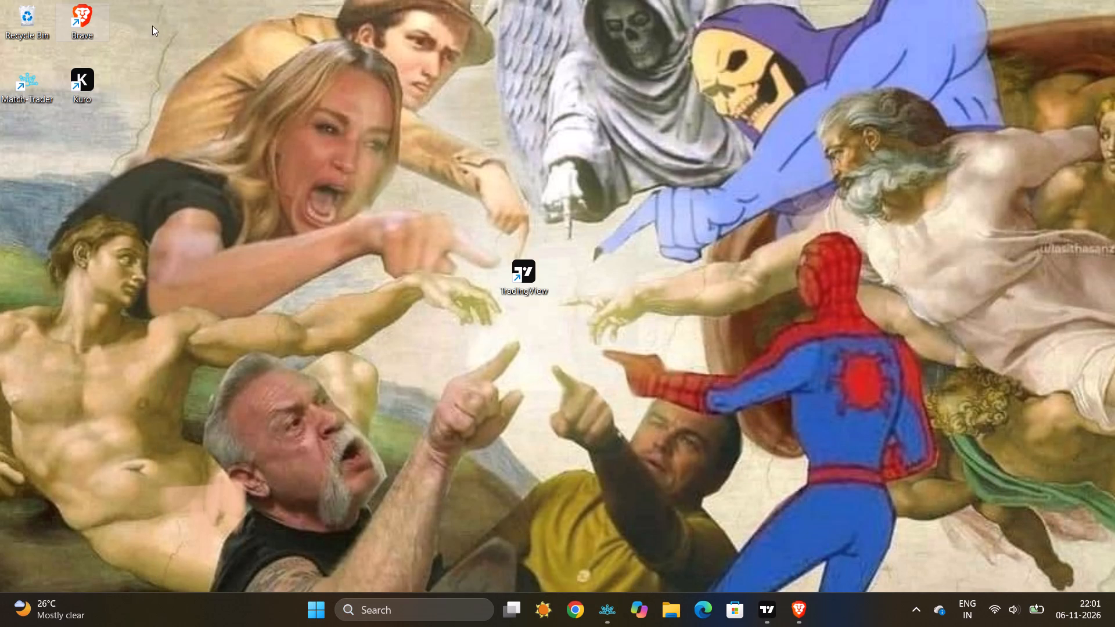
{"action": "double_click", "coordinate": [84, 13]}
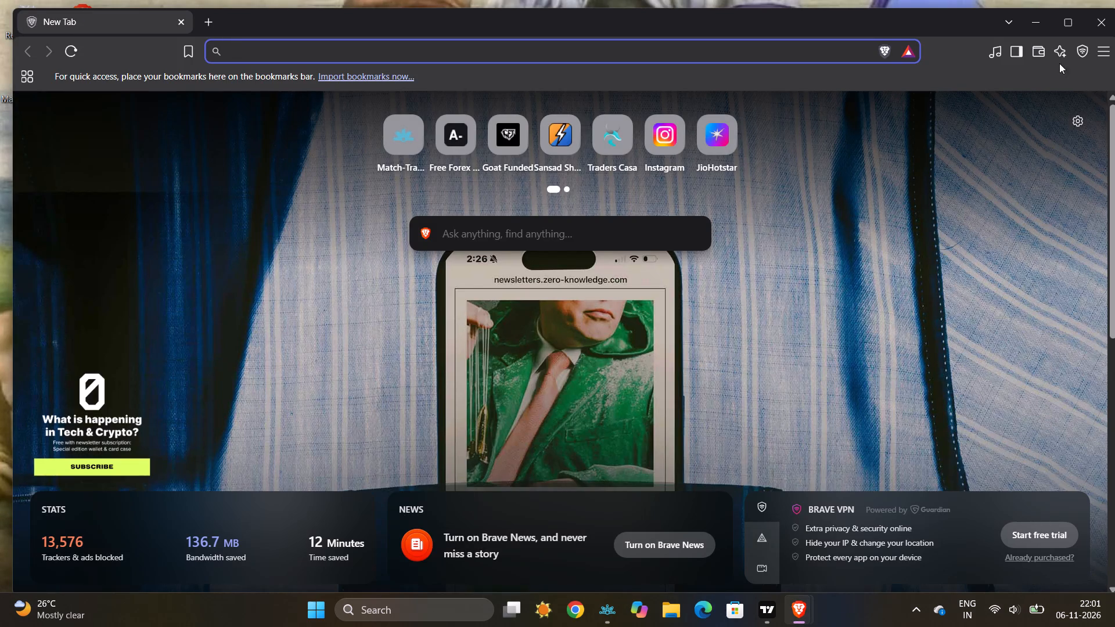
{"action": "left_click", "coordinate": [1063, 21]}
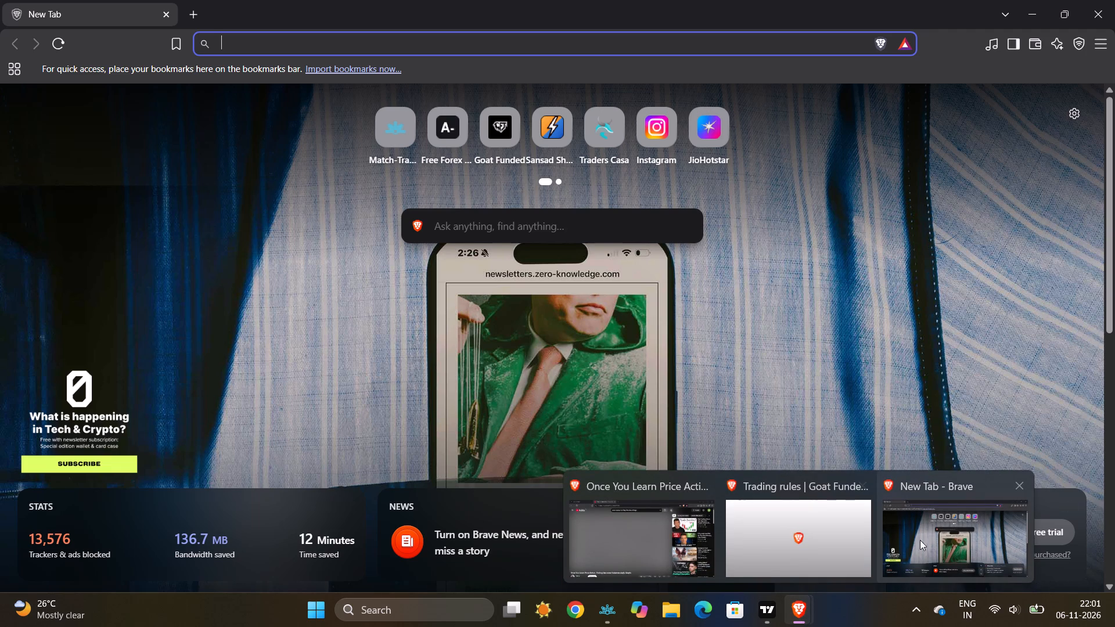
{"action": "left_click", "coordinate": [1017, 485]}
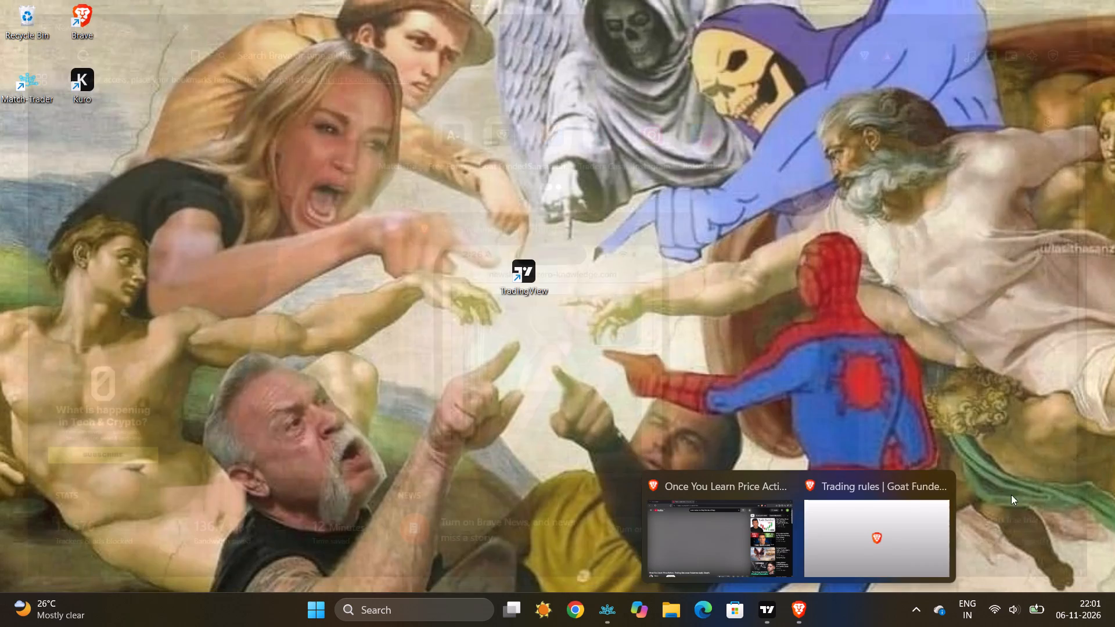
Switch to the Brave window with the YouTube video "Once You Learn Price Action, Trading Becomes Embarrassingly Simple" and show it full screen.
{"action": "left_click", "coordinate": [753, 554]}
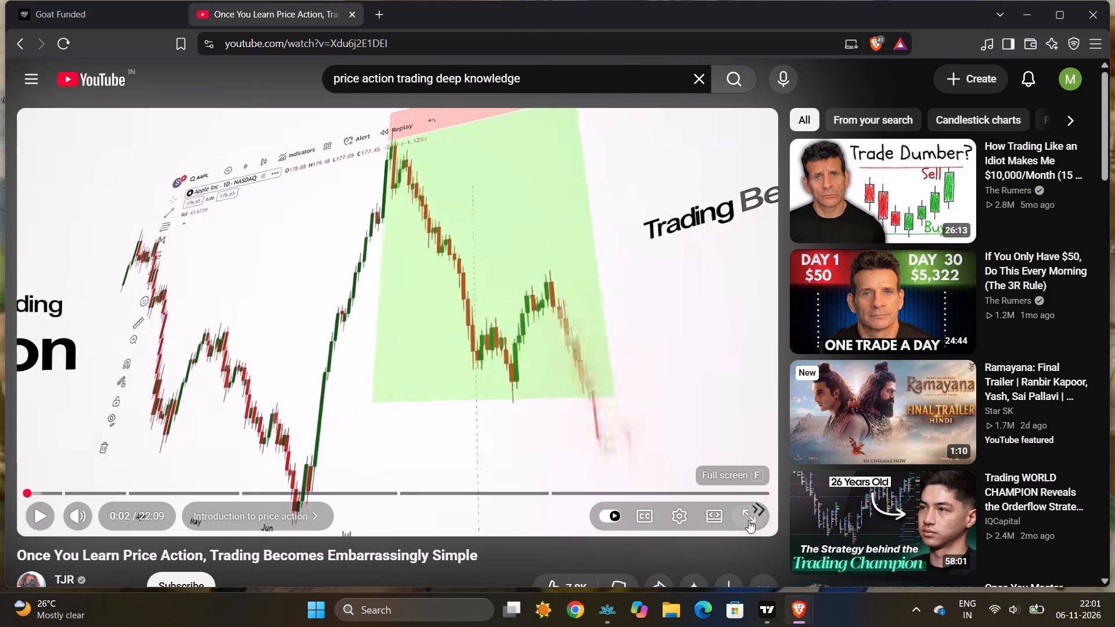
{"action": "left_click", "coordinate": [749, 520]}
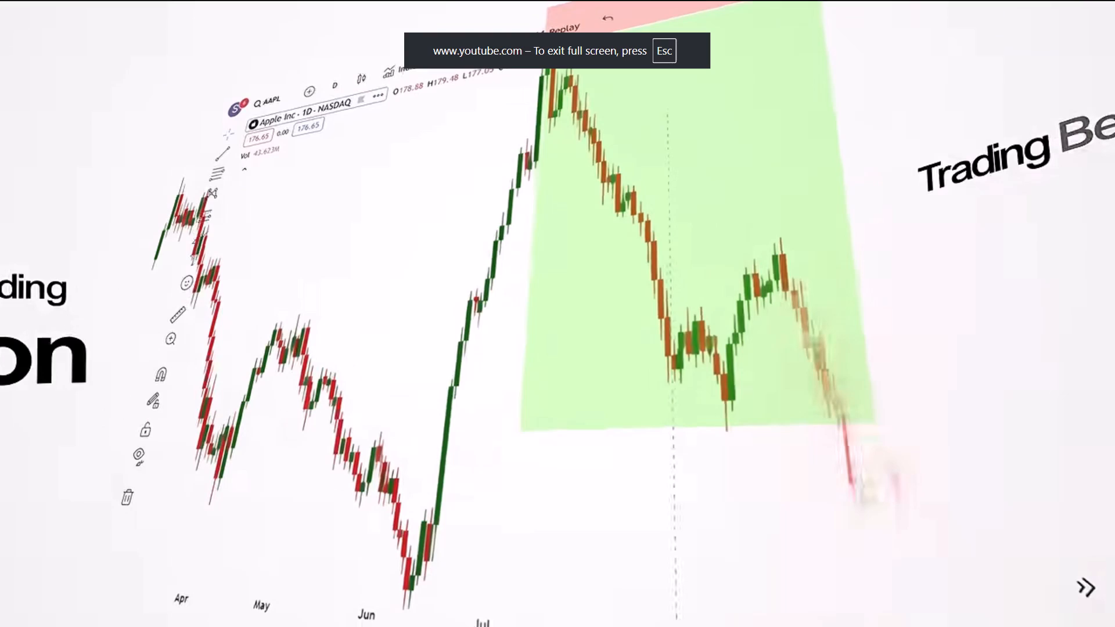